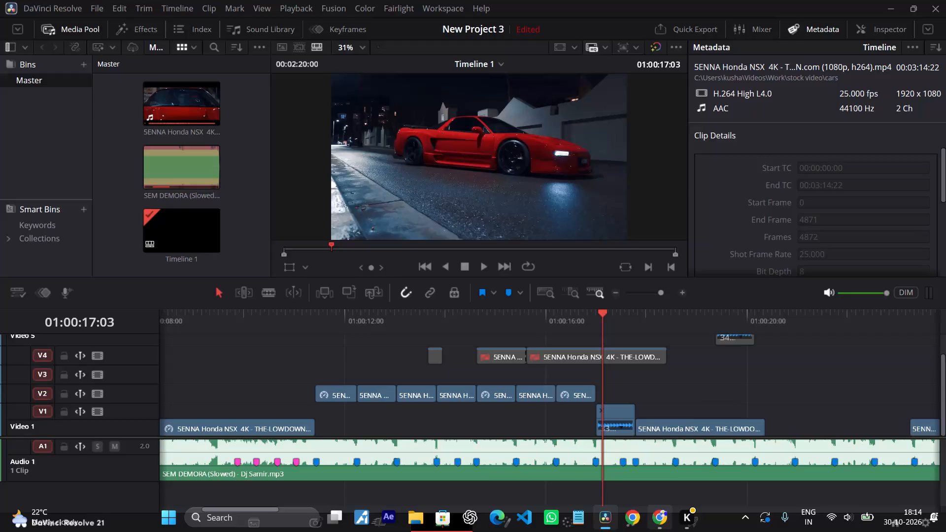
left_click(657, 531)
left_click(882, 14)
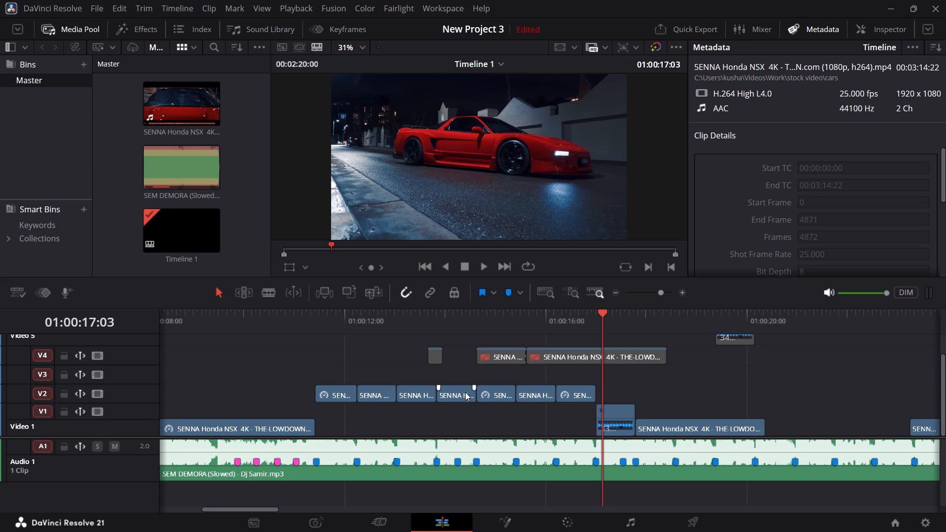
Play back the timeline from about 01:00:11 to 01:00:19:20, checking the cuts against the music beats.
left_click(286, 316)
key("space")
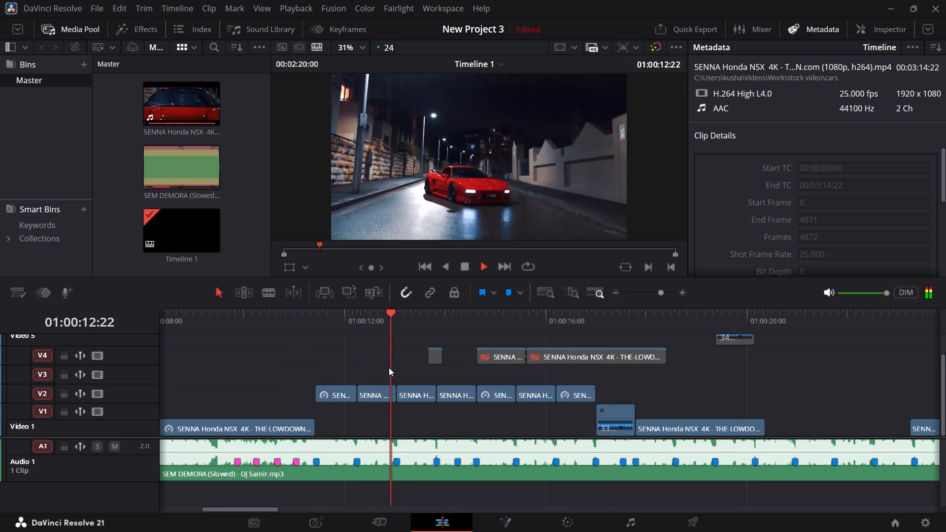
key("space")
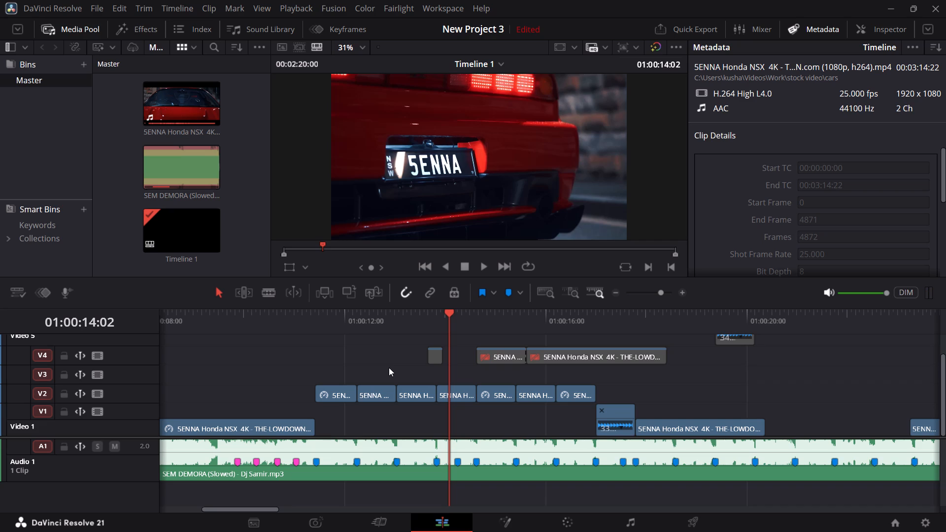
key("space")
key("space")
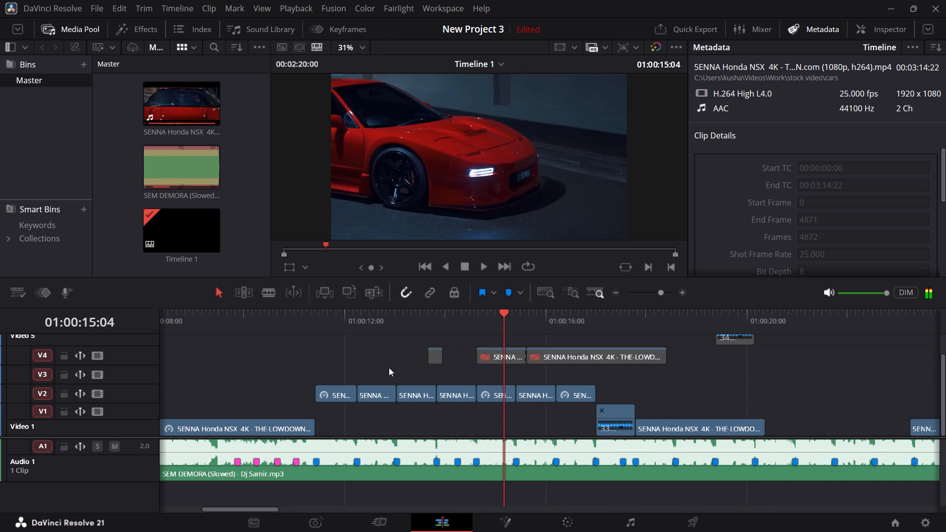
key("space")
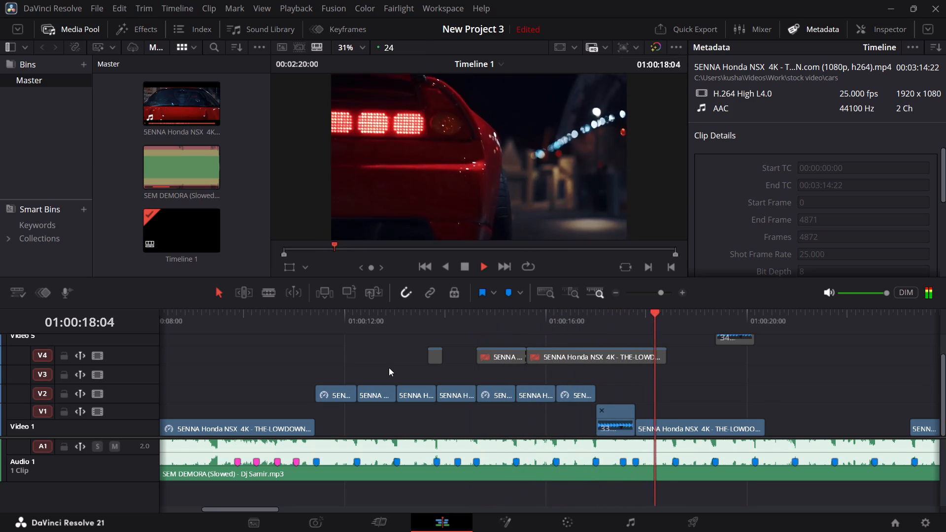
key("space")
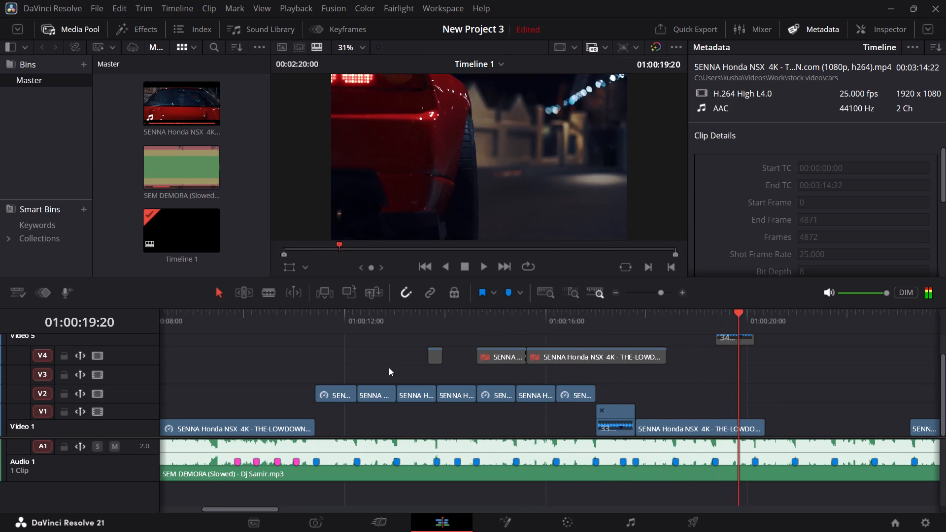
Replay the section between about 01:00:15 and 01:00:19 repeatedly to check the sped-up side-view clip and the tail-light clip following it.
left_click_drag(577, 321, 587, 328)
key("space")
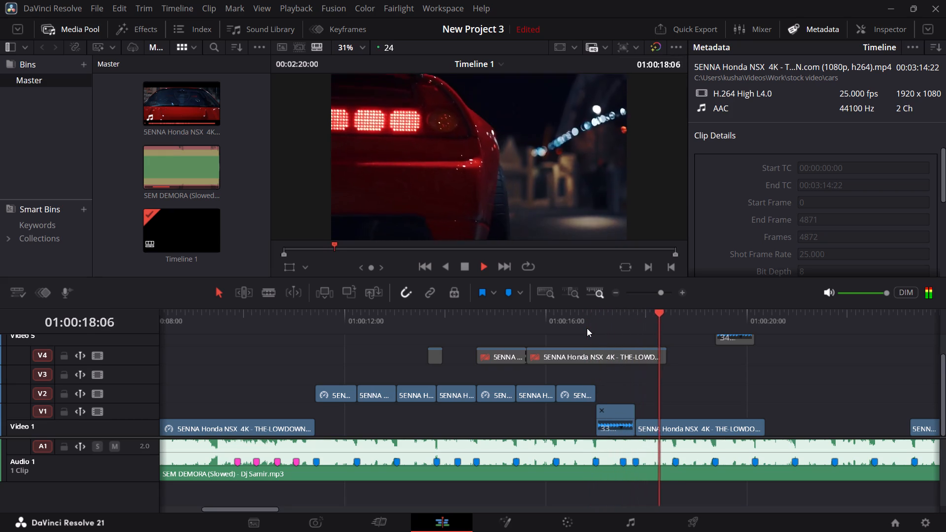
left_click(587, 328)
left_click(587, 328)
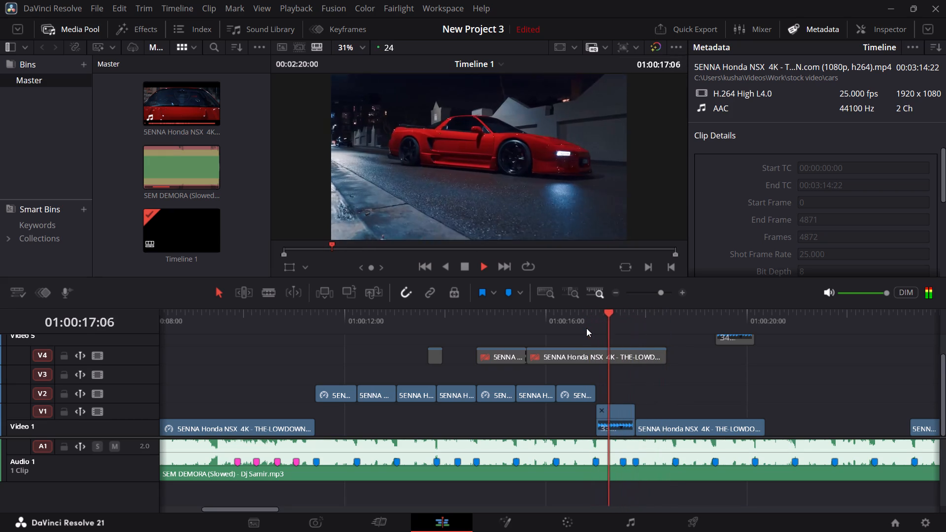
left_click(586, 328)
left_click(573, 328)
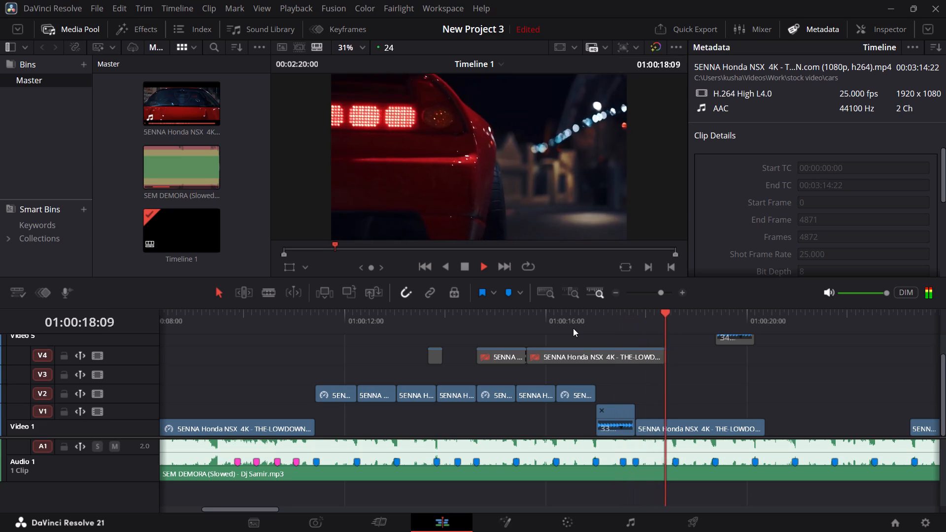
left_click(573, 328)
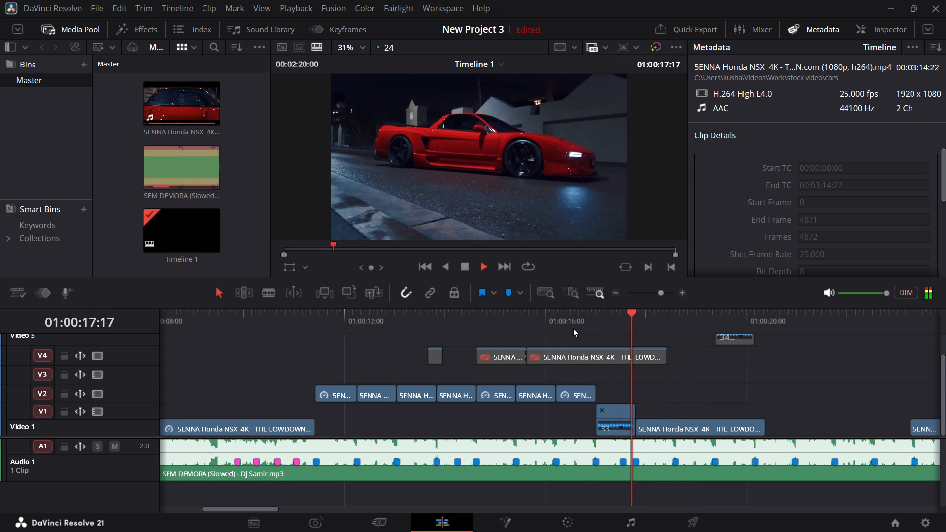
left_click(573, 328)
left_click(573, 328)
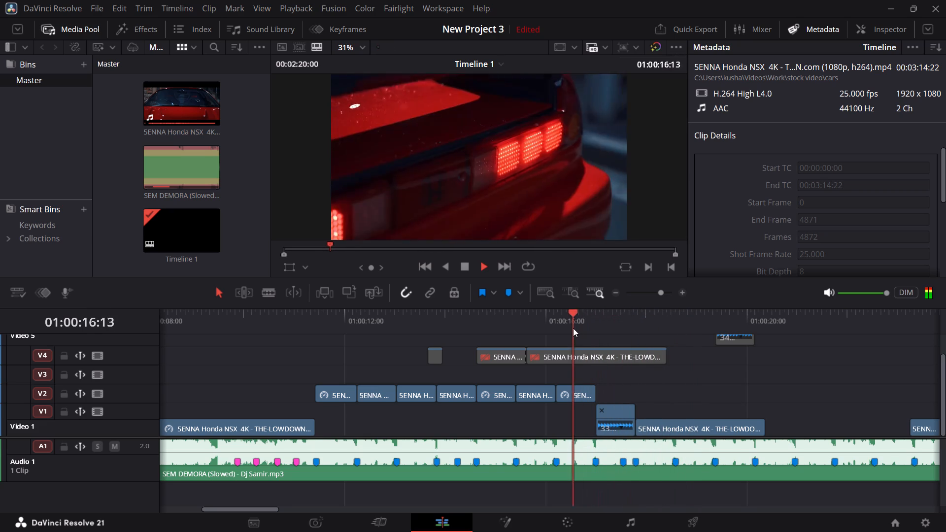
left_click(562, 331)
left_click(527, 331)
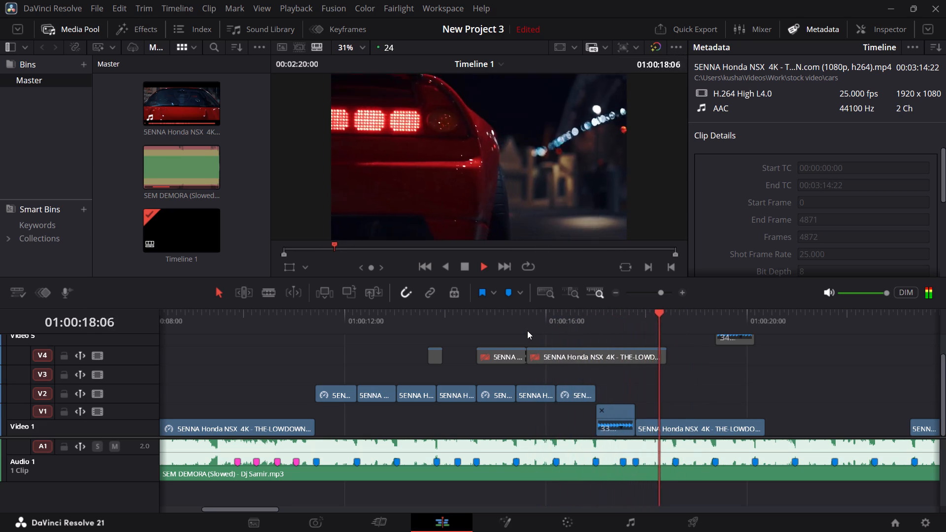
left_click(527, 331)
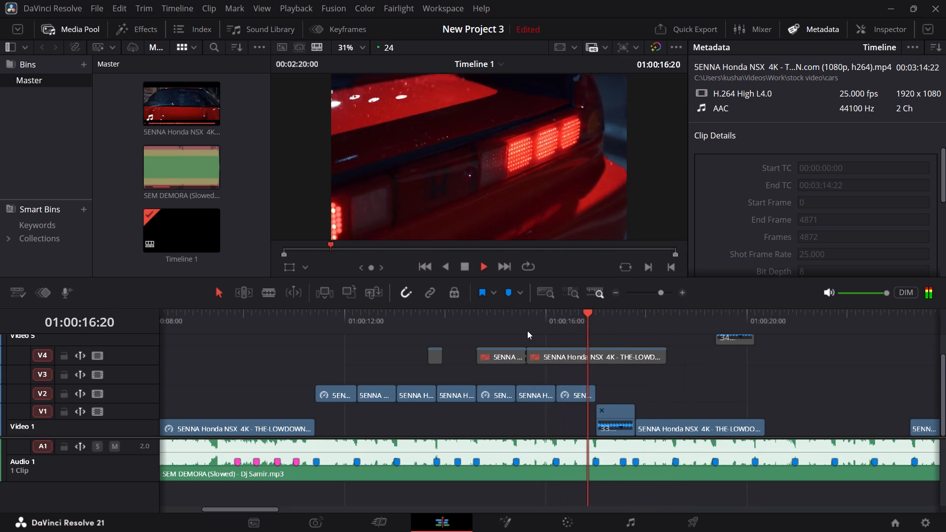
left_click(527, 331)
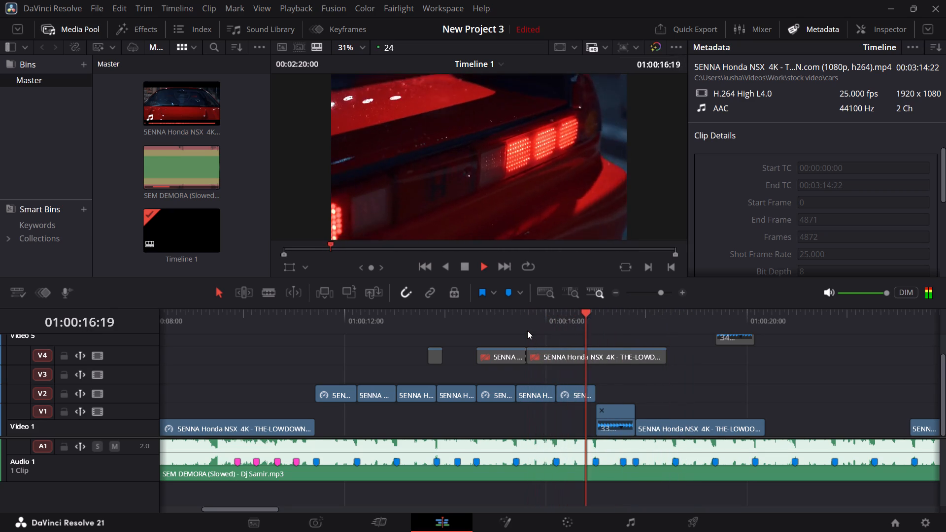
left_click(527, 331)
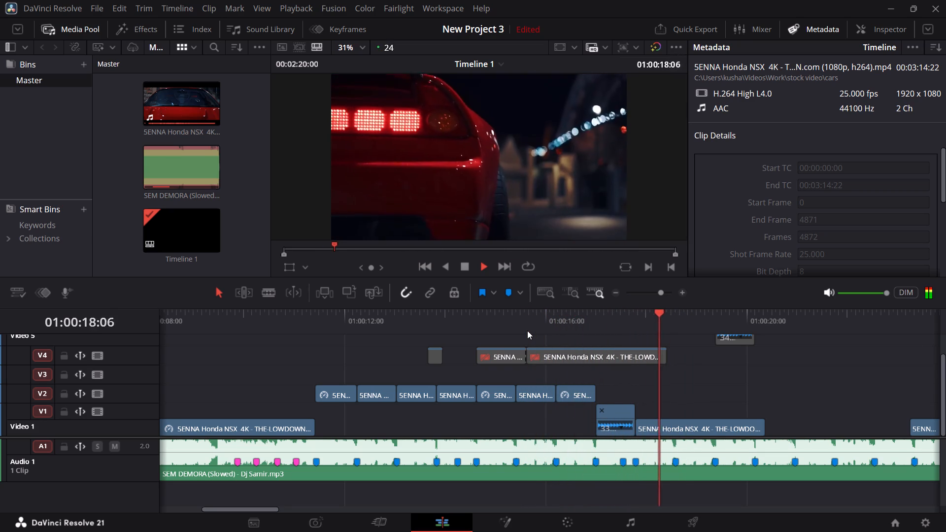
left_click(527, 331)
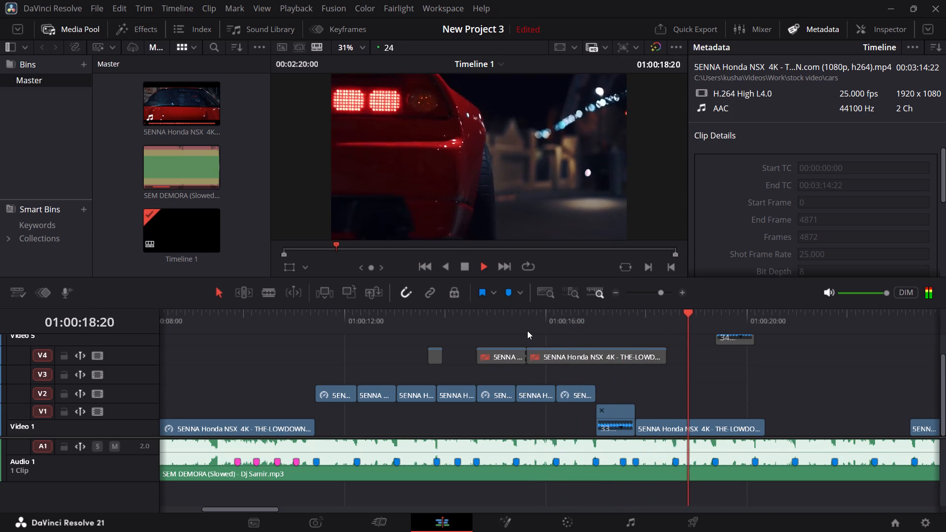
left_click(527, 331)
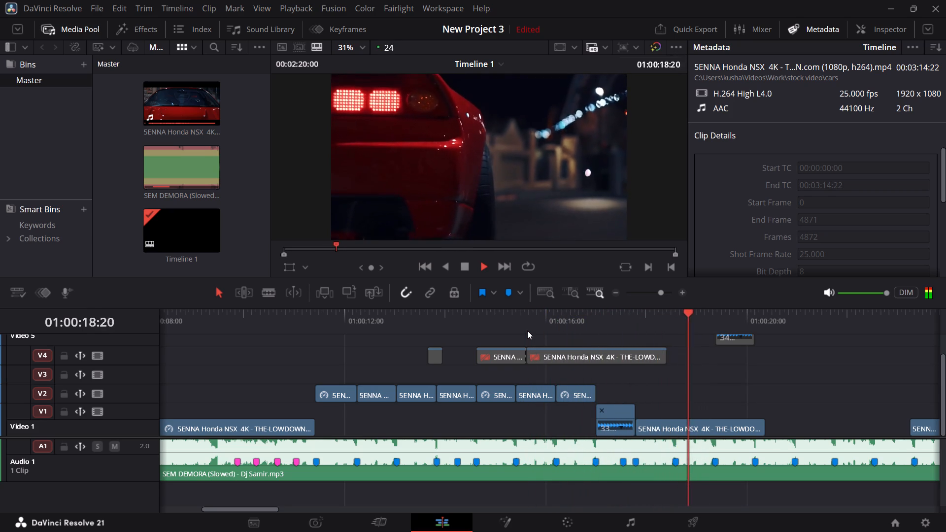
left_click(527, 331)
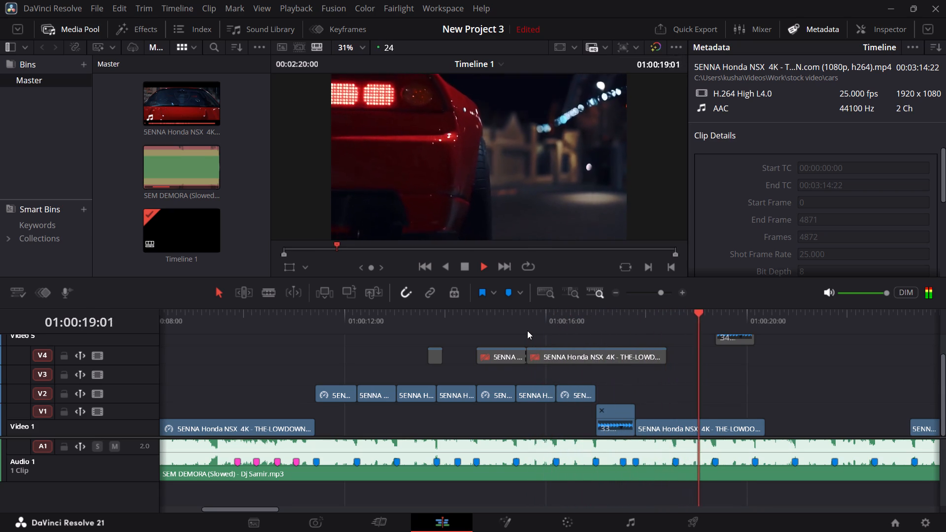
key("space")
Review the transition from the sped-up side-view clip into the tail-light clip again, playing from about 01:00:16.
scroll(659, 449, "down", 3, "ctrl")
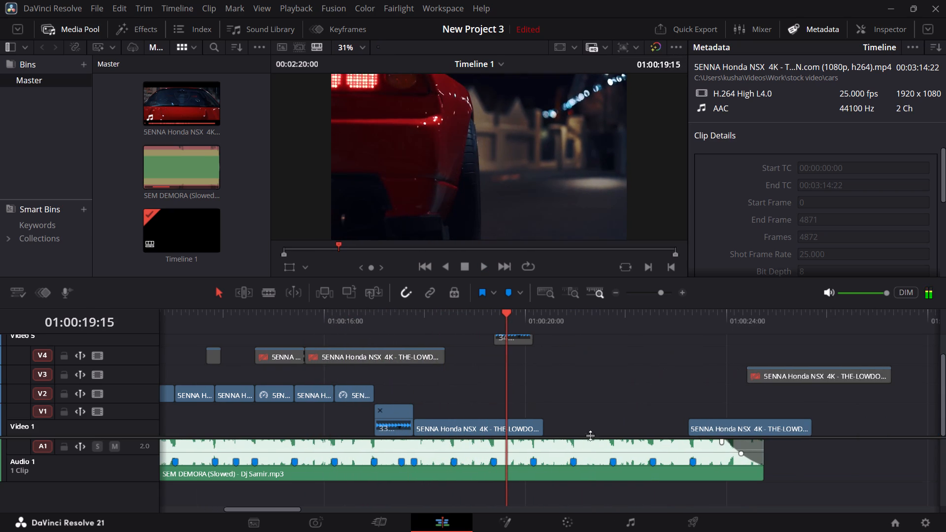
left_click(360, 322)
key("space")
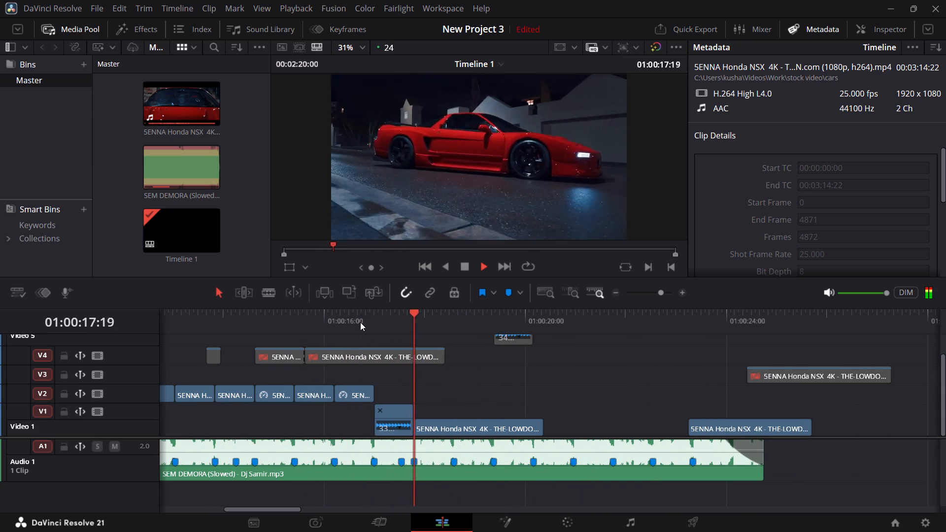
key("space")
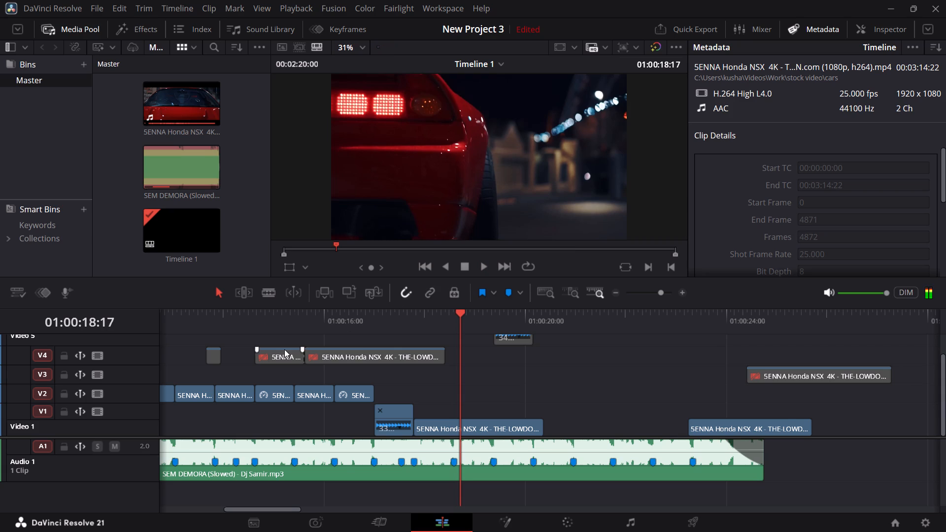
left_click(345, 320)
key("space")
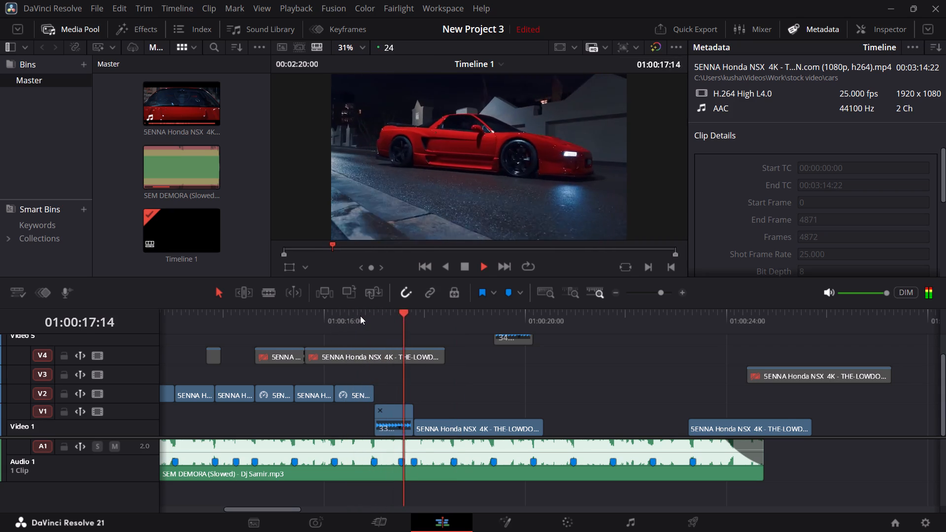
key("space")
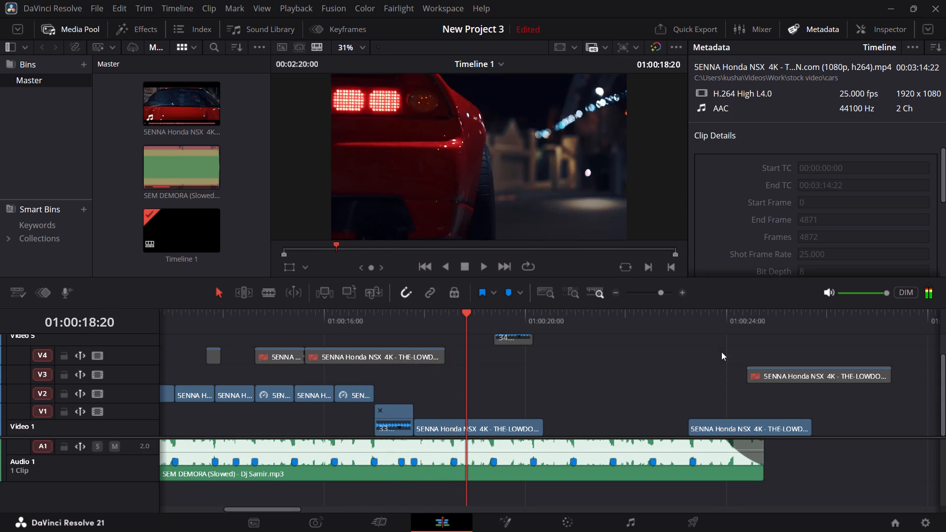
Preview the front-view car clip near 01:00:23 on V1 and move it to V2, above the tail-light clip near 01:00:18.
scroll(694, 351, "down", 2)
left_click_drag(694, 328, 725, 328)
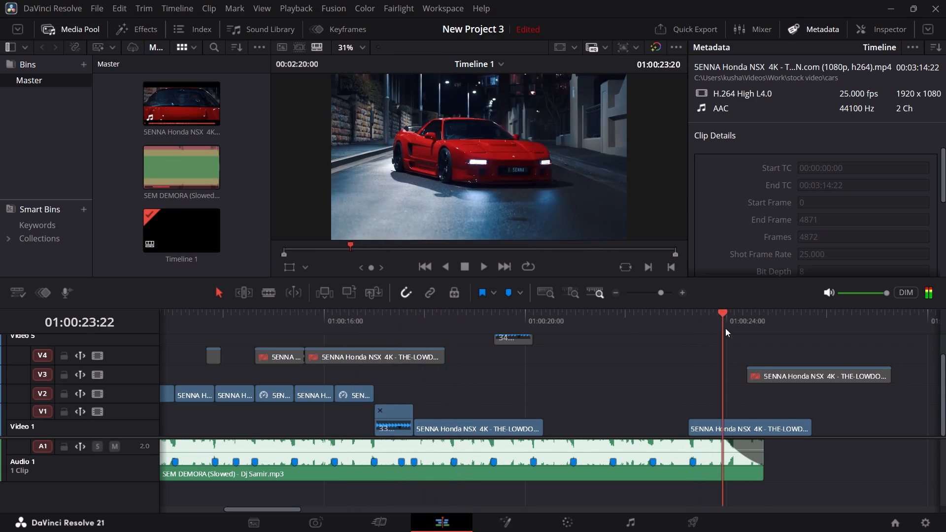
left_click_drag(725, 328, 717, 327)
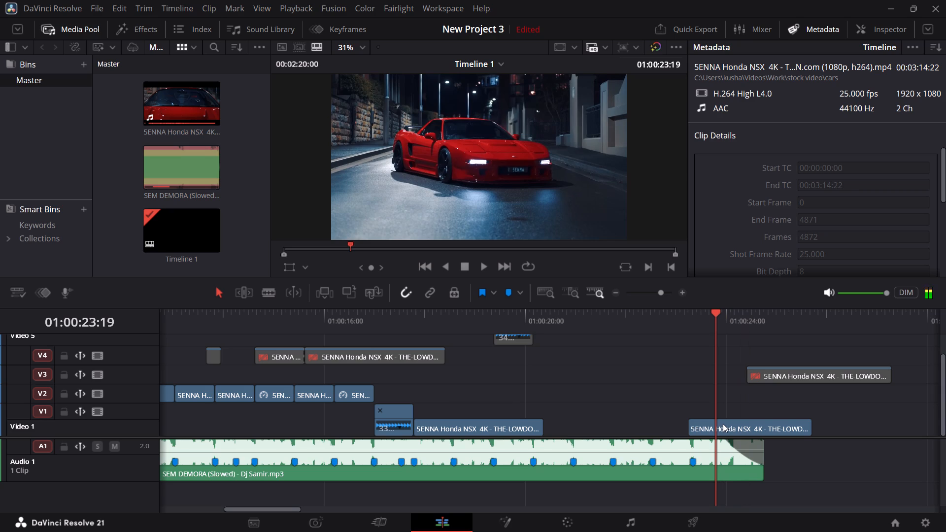
left_click_drag(466, 324, 476, 331)
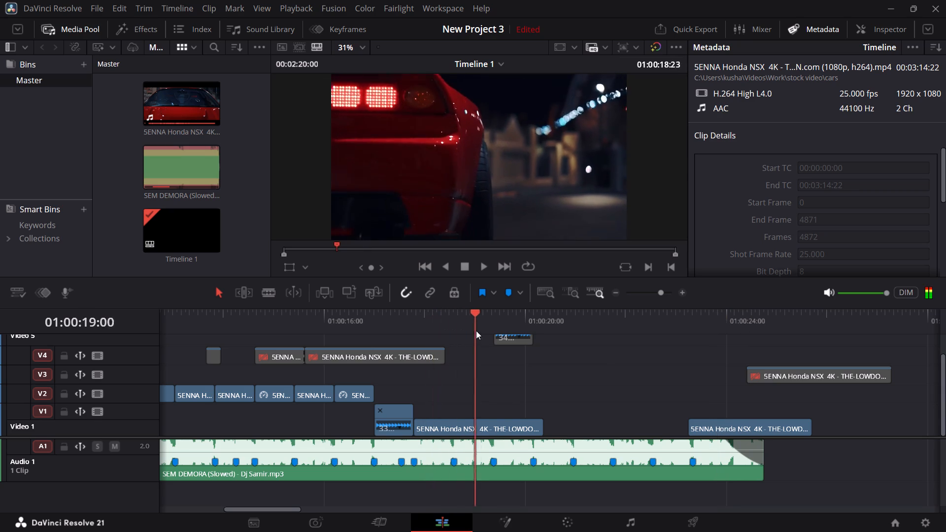
left_click_drag(476, 331, 486, 332)
left_click_drag(706, 422, 456, 410)
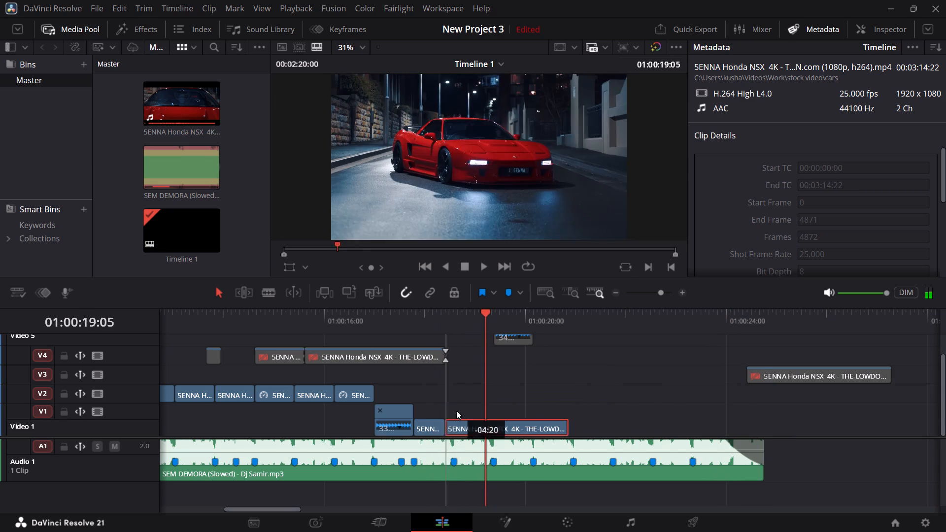
left_click_drag(456, 410, 438, 401)
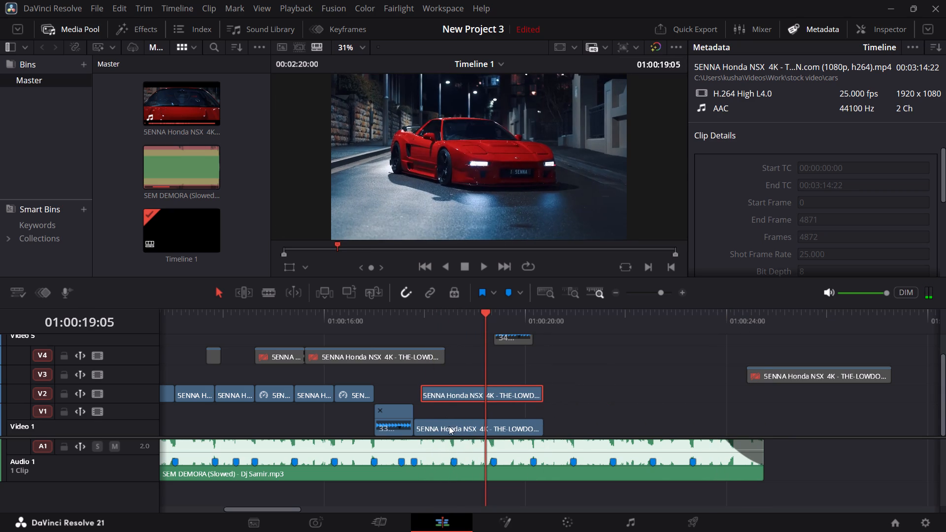
Shift the tail-light clip on V1 to just past 01:00:20 and place the front-view clip on V1 directly after the sped-up clip.
left_click_drag(465, 427, 583, 426)
left_click(382, 410)
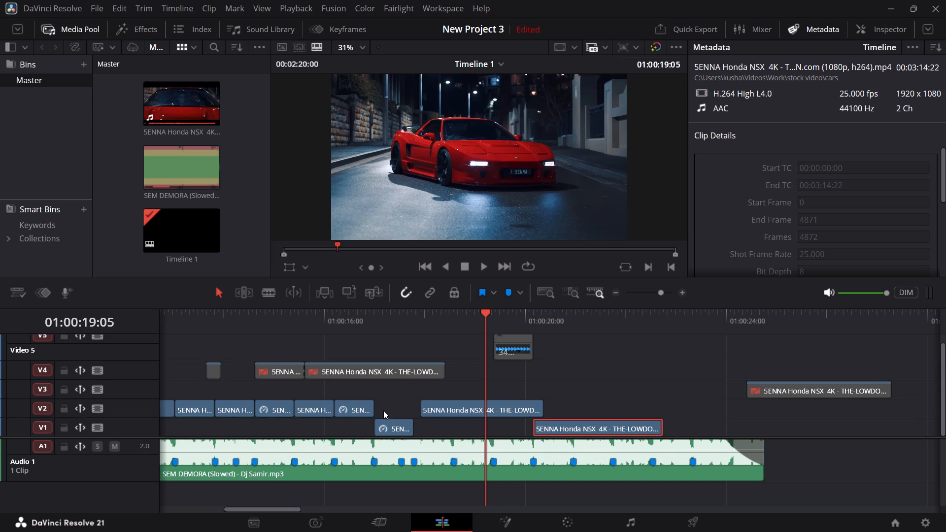
left_click_drag(566, 431, 583, 431)
left_click_drag(459, 403, 459, 413)
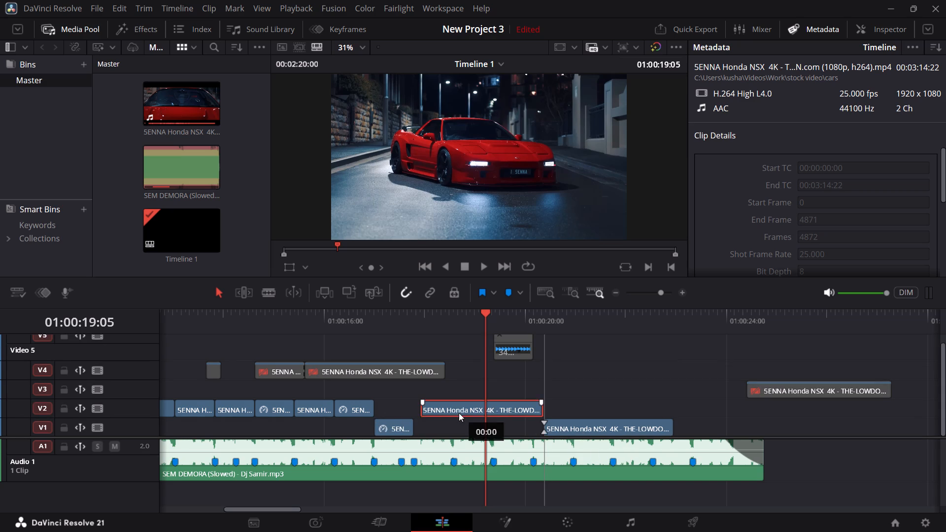
left_click_drag(459, 413, 455, 428)
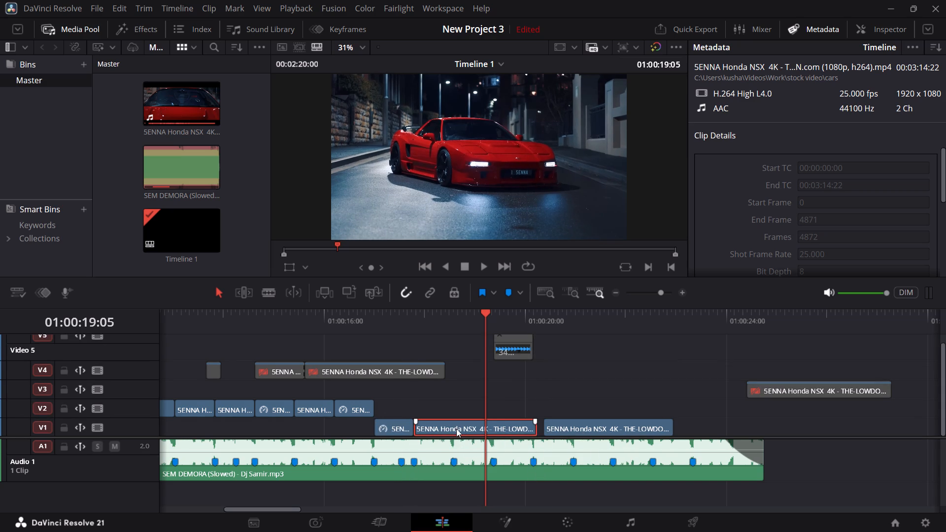
Play back the cut from the sped-up clip into the front-view clip and park the playhead on it at 01:00:17:19.
left_click(393, 316)
key("space")
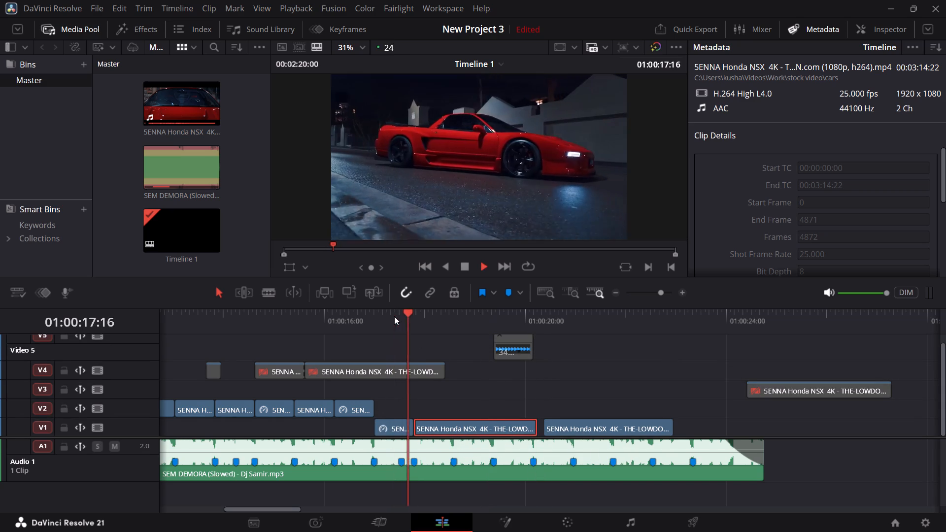
key("space")
left_click(420, 330)
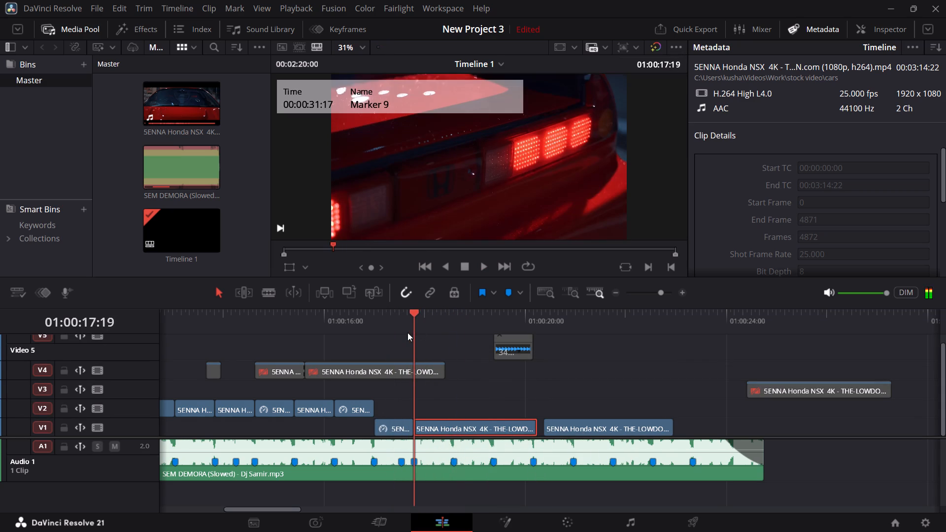
scroll(440, 399, "up", 5, "alt")
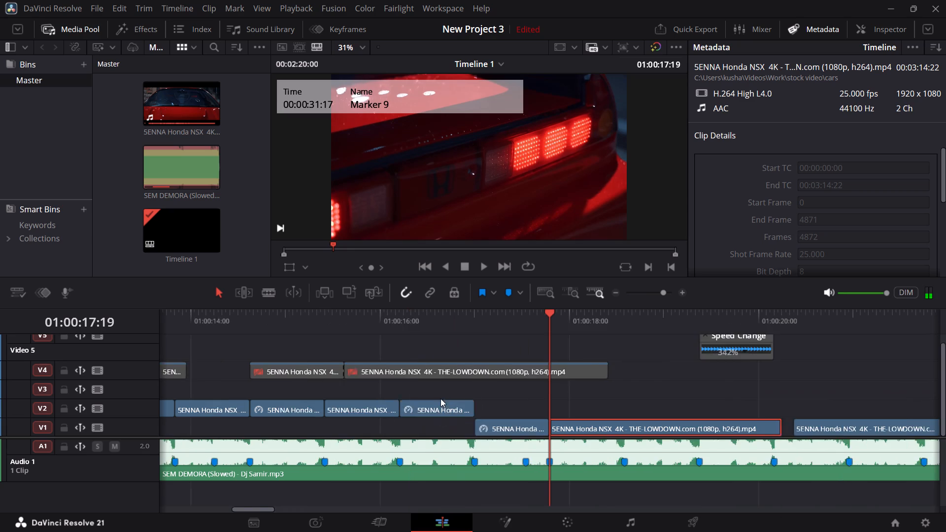
Trim the stray tail-light frame off the start of the front-view clip on V1, so it begins at 01:00:17:20.
scroll(440, 399, "up", 17, "alt")
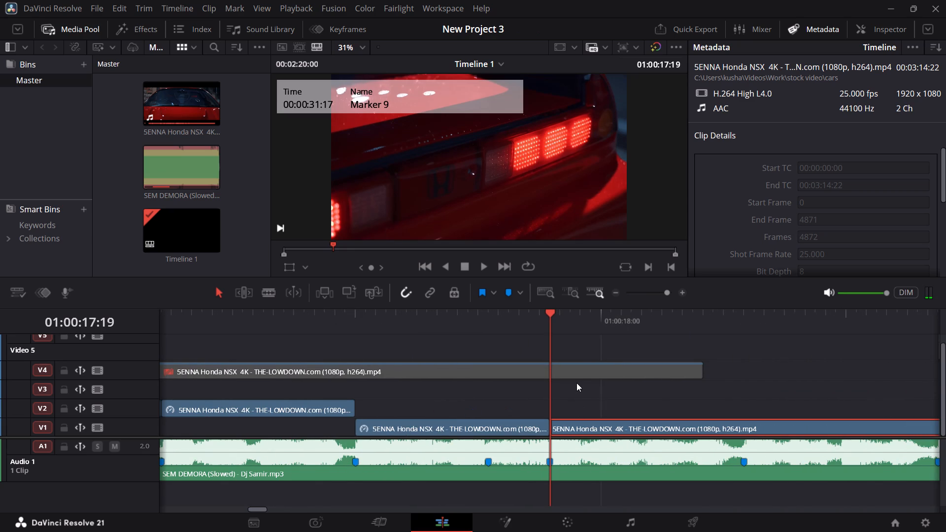
key("Left")
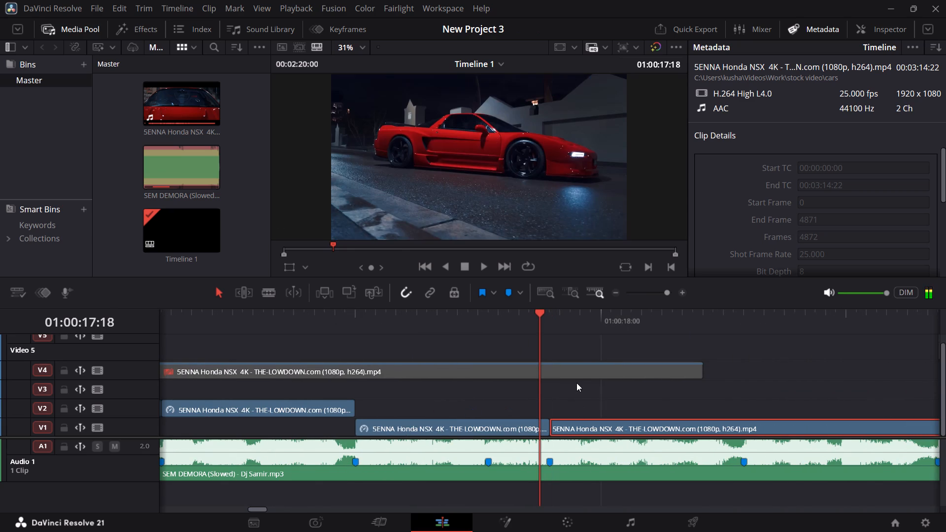
key("Right")
key("Right")
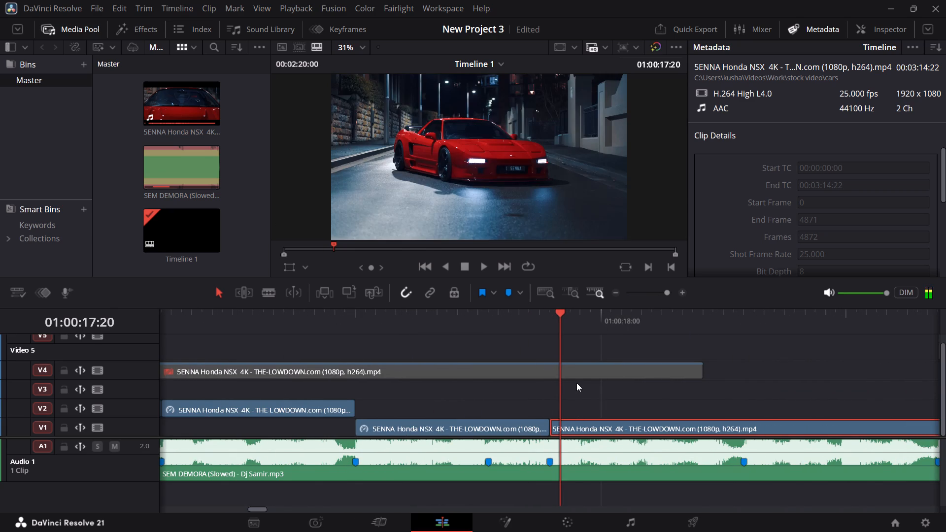
key("Left")
key("Right")
left_click_drag(555, 428, 566, 430)
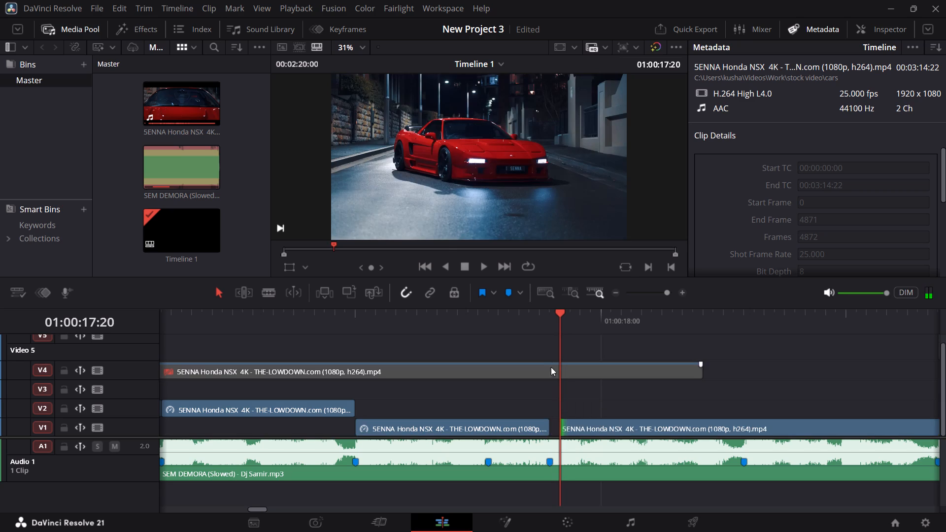
Play back the trimmed cut and move the front-view clip on V1 back against the sped-up side-view clip, closing the one-frame gap.
left_click(543, 328)
key("space")
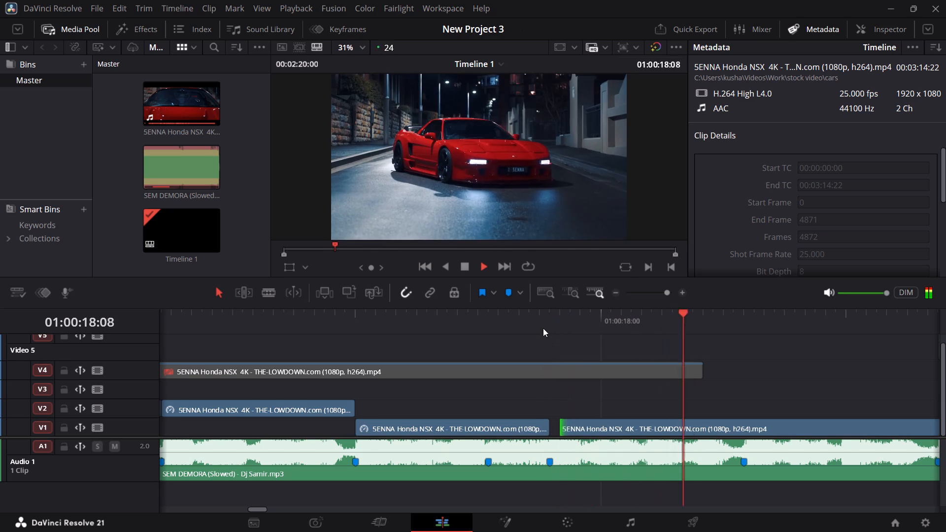
key("space")
left_click(543, 328)
key("space")
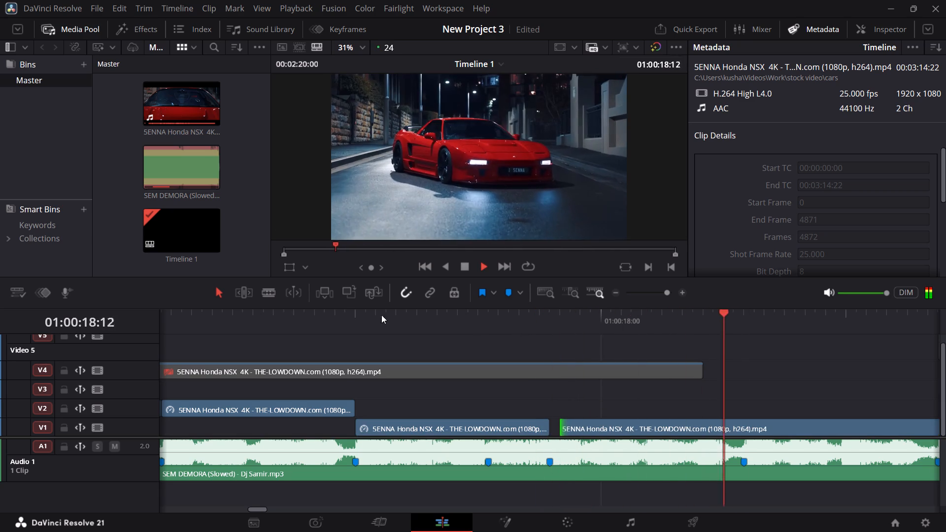
left_click(347, 309)
key("space")
left_click_drag(597, 429, 583, 429)
Play back the cut from the sped-up side-view clip into the front-view clip, continuing to about 01:00:19:16.
left_click(310, 311)
key("space")
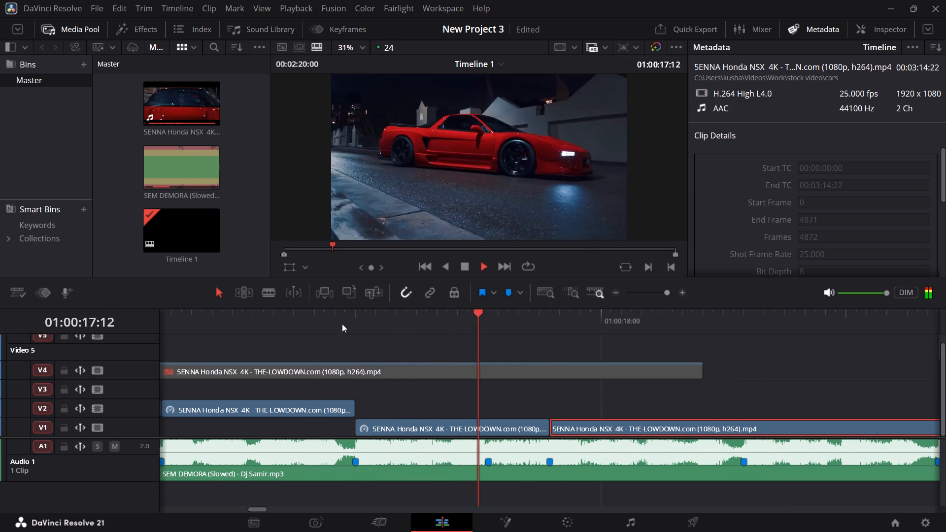
key("space")
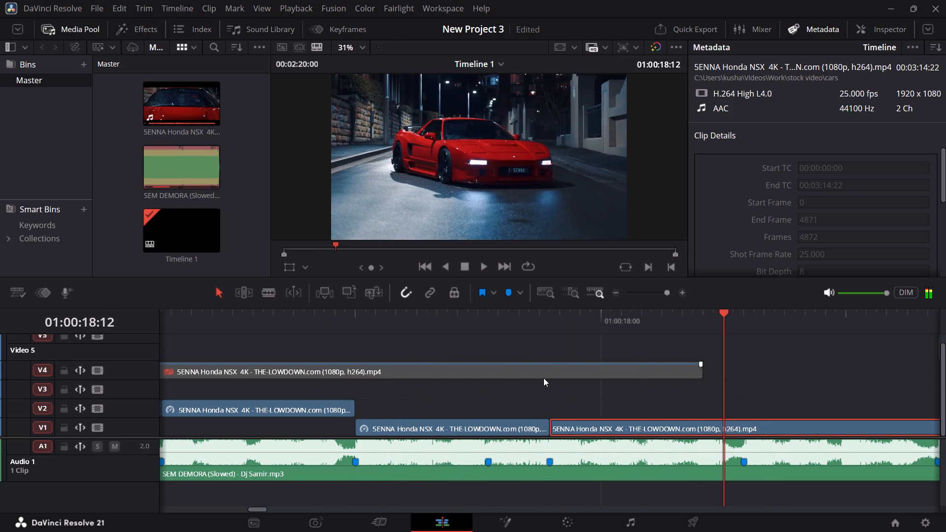
scroll(543, 378, "down", 5, "alt")
left_click(565, 321)
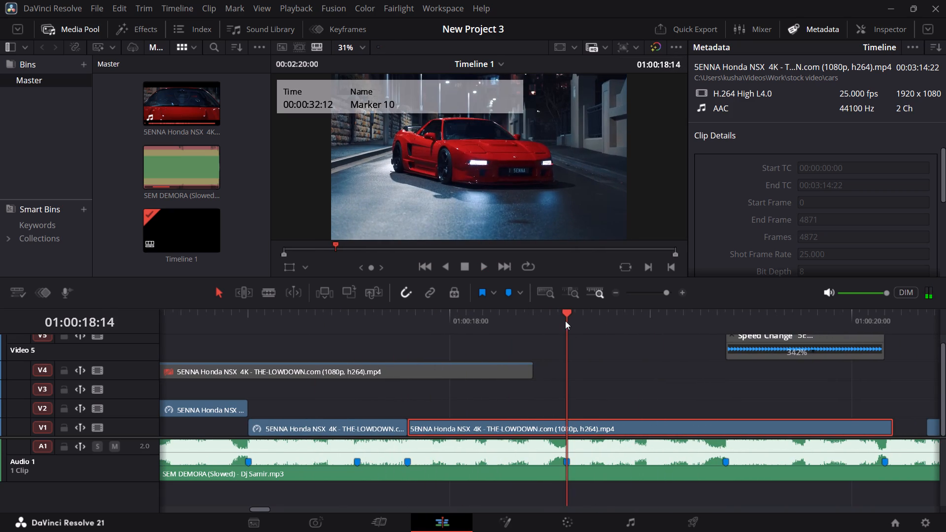
key("space")
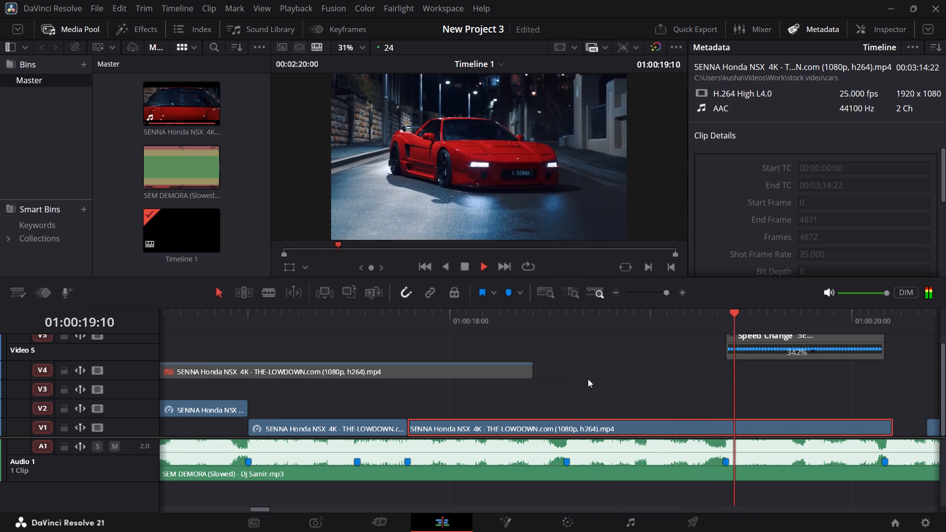
key("space")
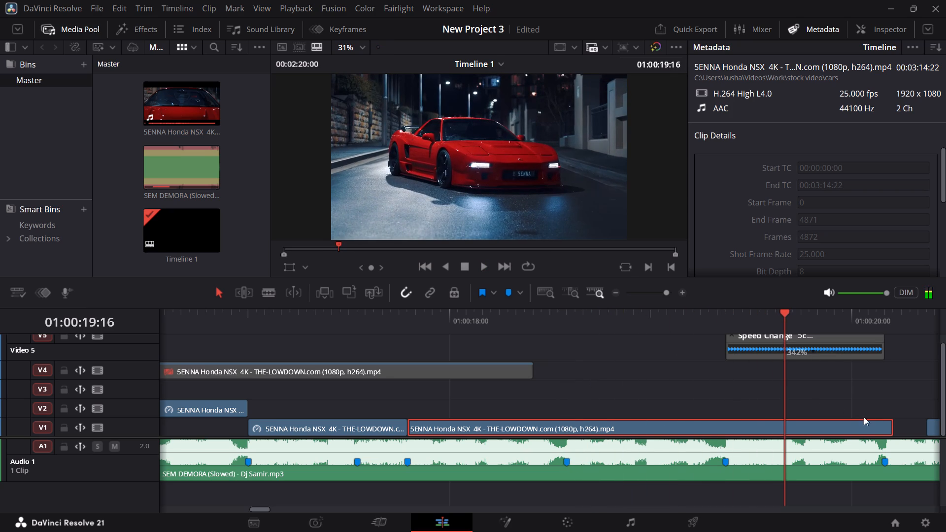
Speed up the front-view clip on V1 with Retime Controls so it ends slightly past the beat marker at 01:00:18:14.
right_click(874, 424)
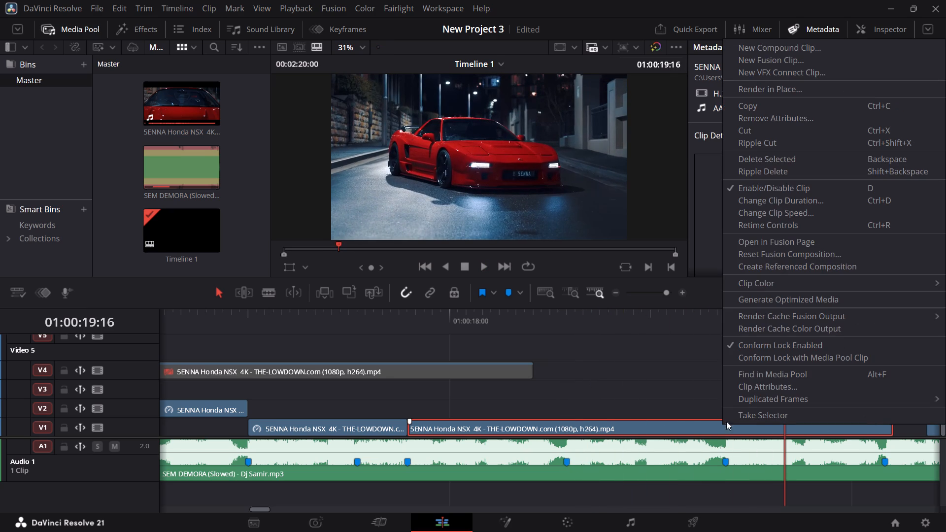
key("ctrl+r")
left_click(610, 407)
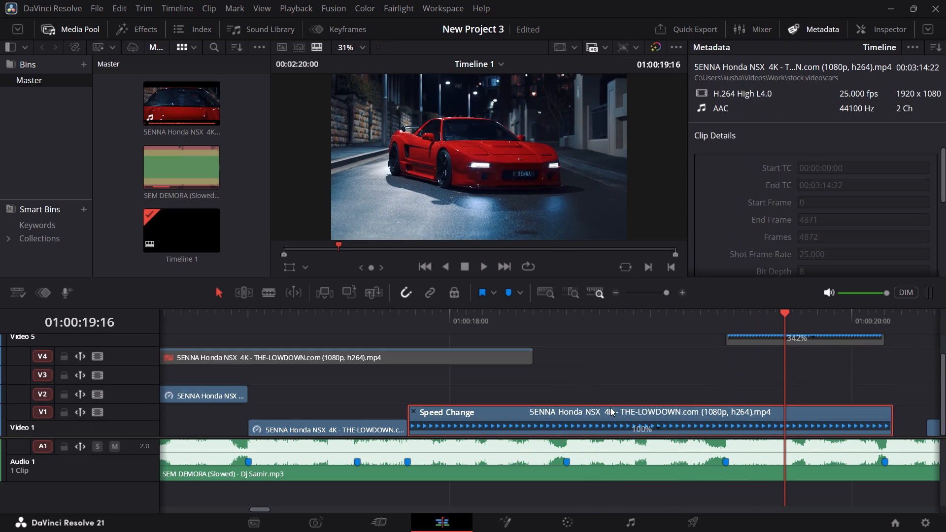
left_click_drag(892, 411, 609, 443)
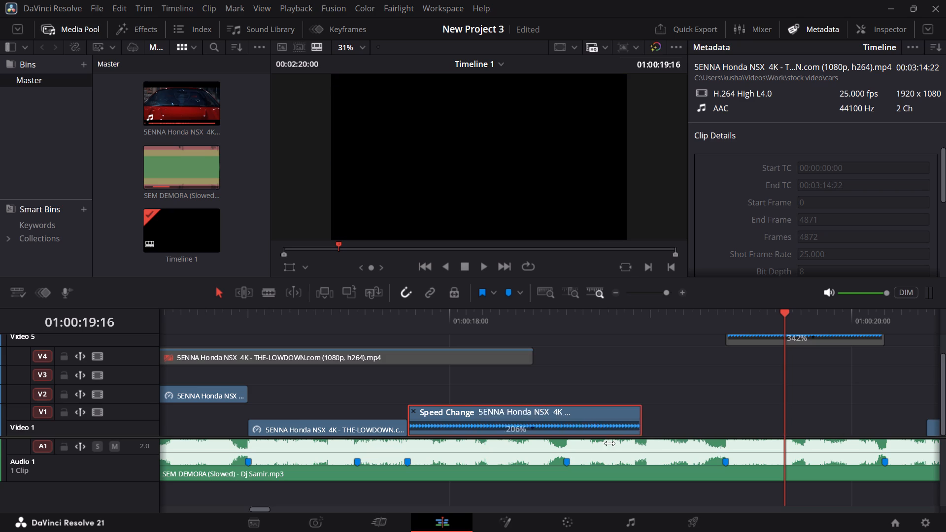
left_click_drag(609, 443, 574, 444)
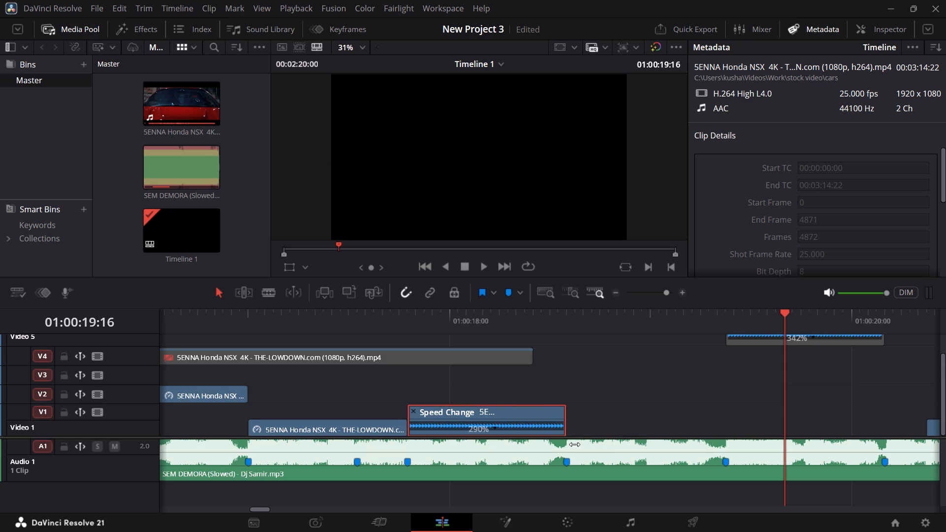
left_click_drag(574, 444, 577, 444)
left_click(416, 411)
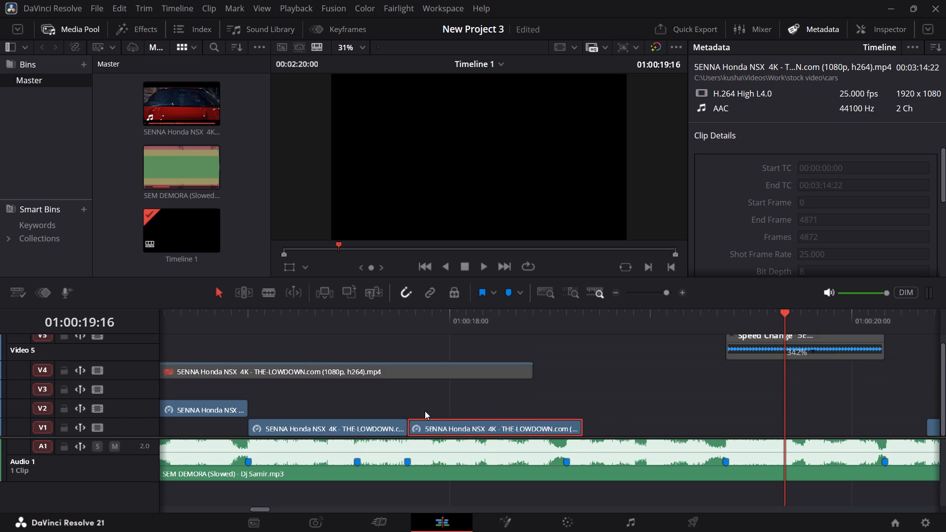
Trim the end of the front-view clip to the beat marker at 01:00:18:14 and play back the result.
left_click_drag(577, 430, 559, 433)
left_click(392, 327)
key("space")
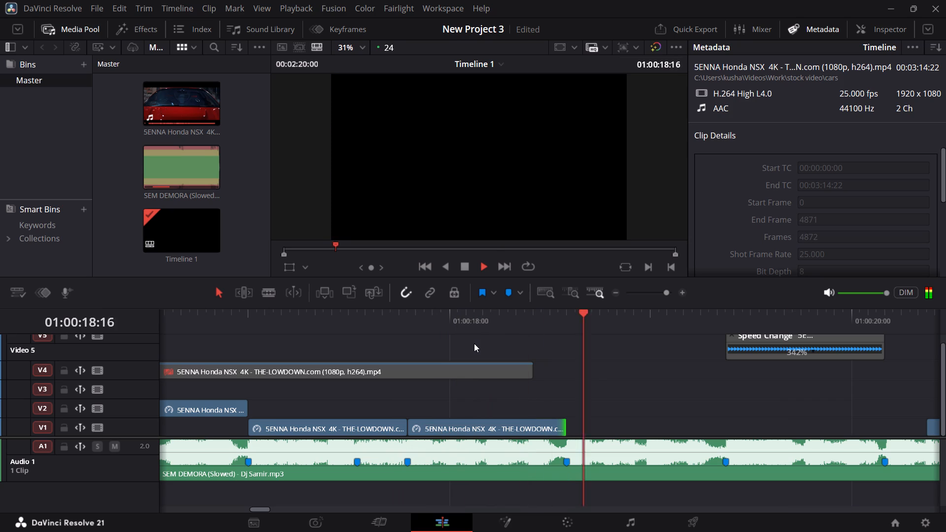
key("space")
Move the group of V1 clips starting near 01:00:32 to directly after the tail-light clip, near 01:00:23.
scroll(722, 369, "down", 4, "ctrl")
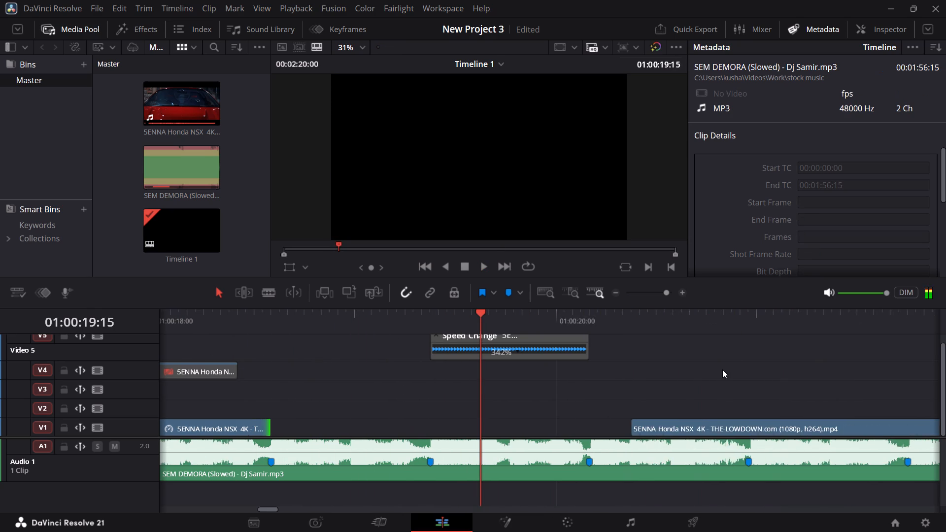
scroll(688, 391, "down", 18, "alt")
scroll(686, 385, "up", 4, "shift")
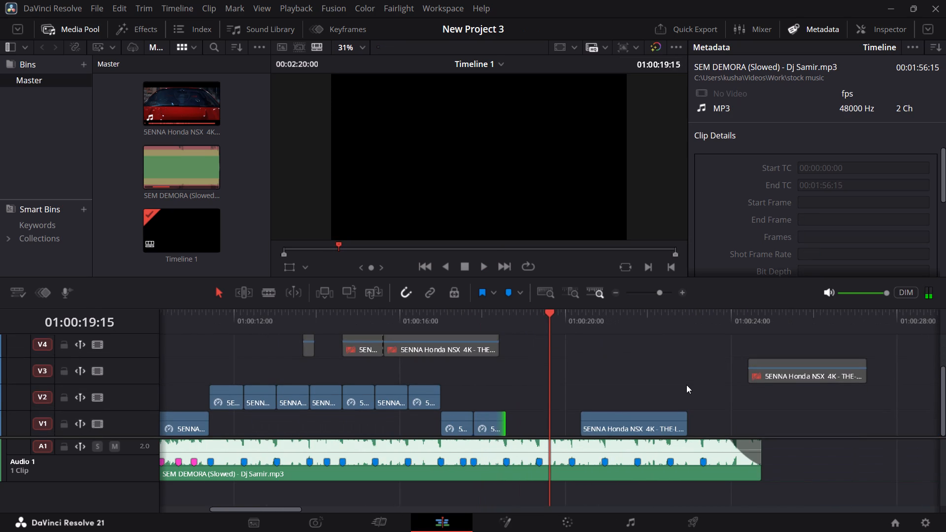
scroll(686, 385, "up", 4, "shift")
scroll(686, 385, "down", 5, "alt")
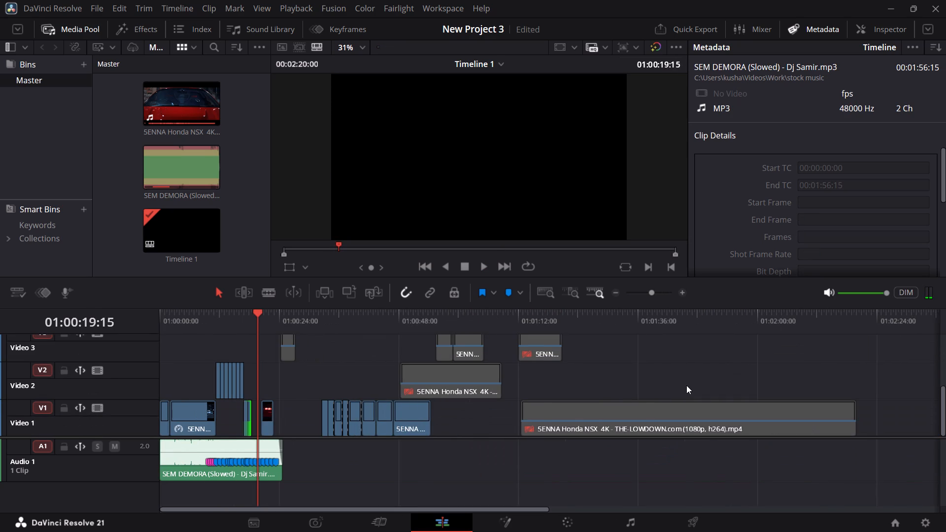
left_click_drag(481, 419, 320, 419)
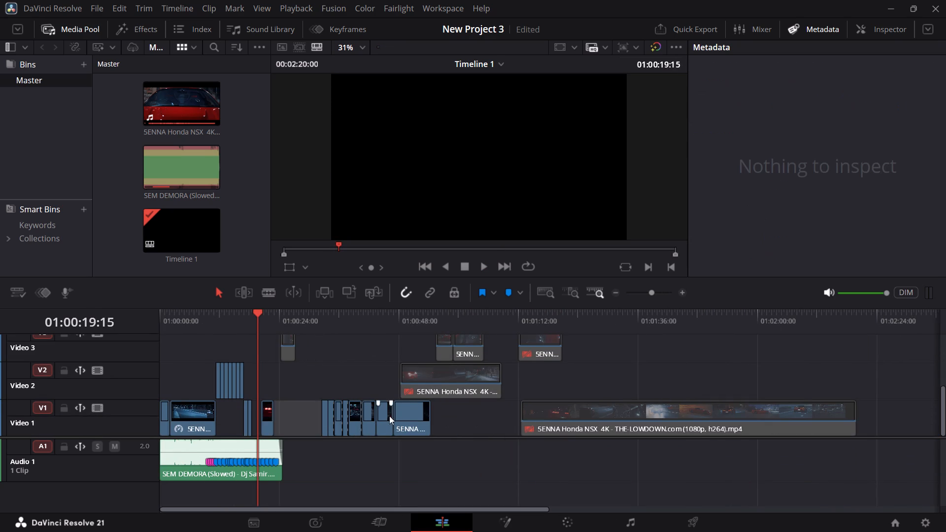
left_click(443, 419)
left_click_drag(456, 421, 347, 418)
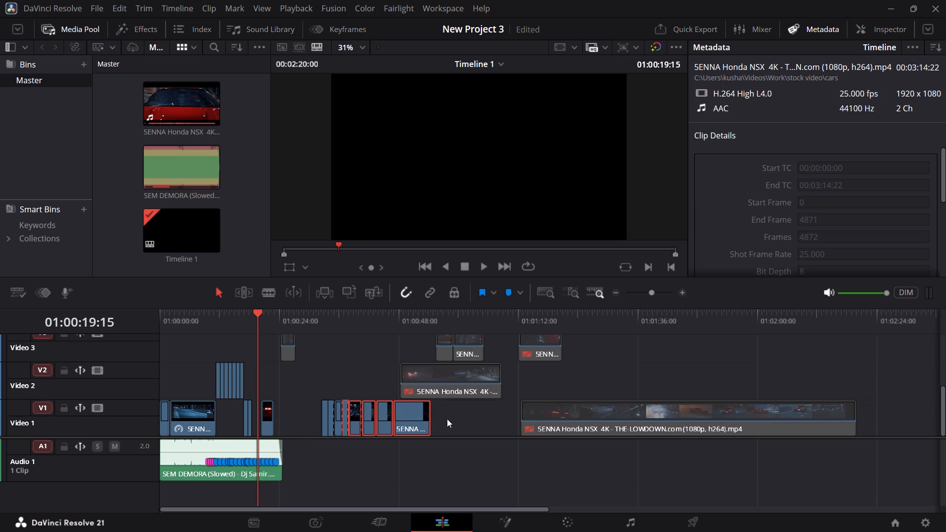
left_click_drag(454, 420, 317, 417)
left_click_drag(324, 412, 316, 415)
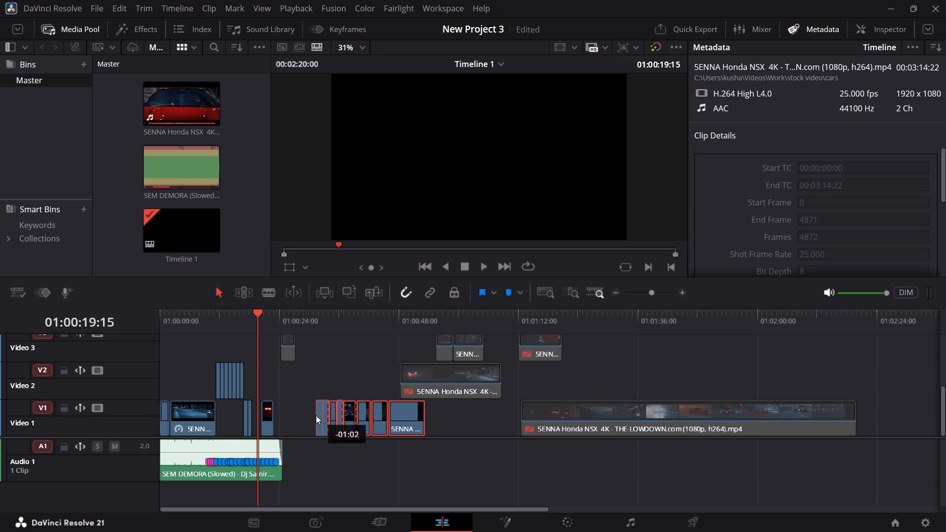
left_click_drag(316, 415, 277, 418)
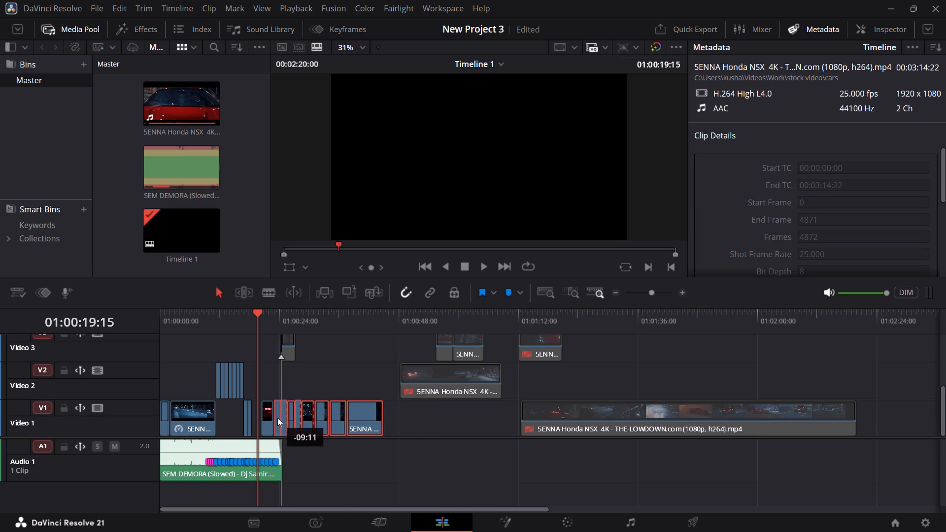
left_click_drag(277, 418, 275, 418)
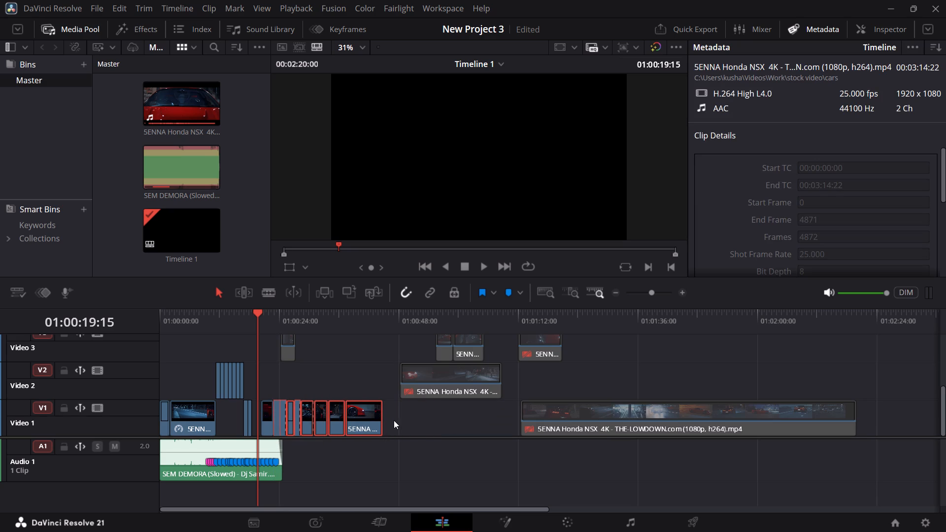
Move the tail-light clip and all V1 clips following it to start directly after the retimed front-view clip at 01:00:18:14.
left_click_drag(394, 420, 262, 422)
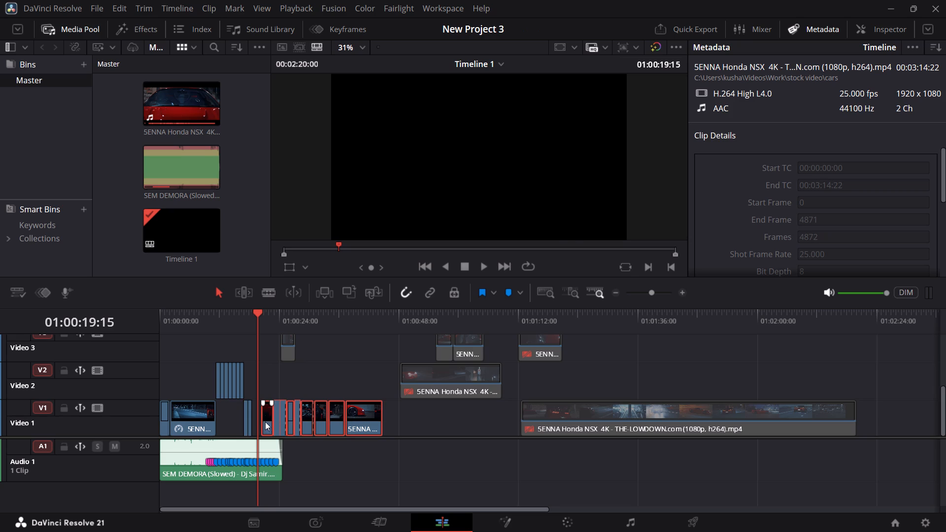
left_click_drag(265, 420, 257, 420)
scroll(282, 394, "up", 8, "alt")
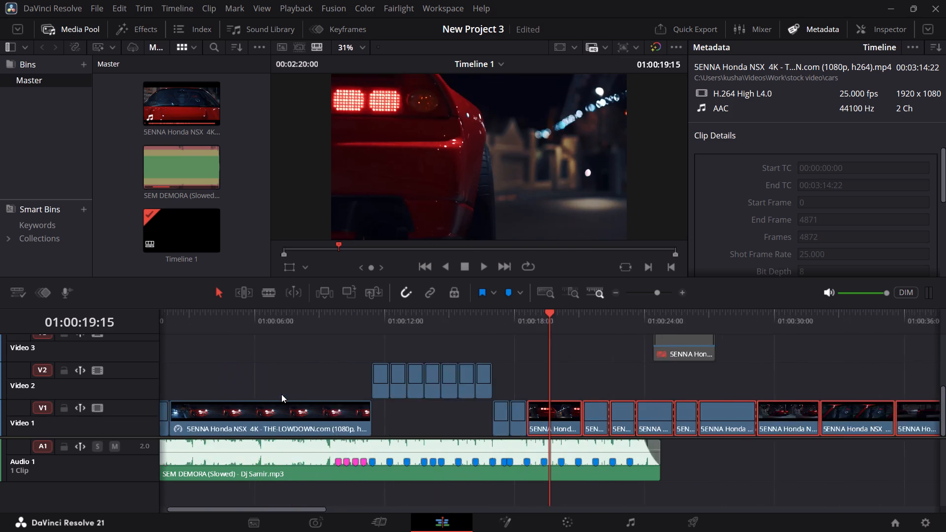
scroll(281, 394, "up", 6, "alt")
scroll(359, 443, "up", 1, "alt")
left_click(480, 367)
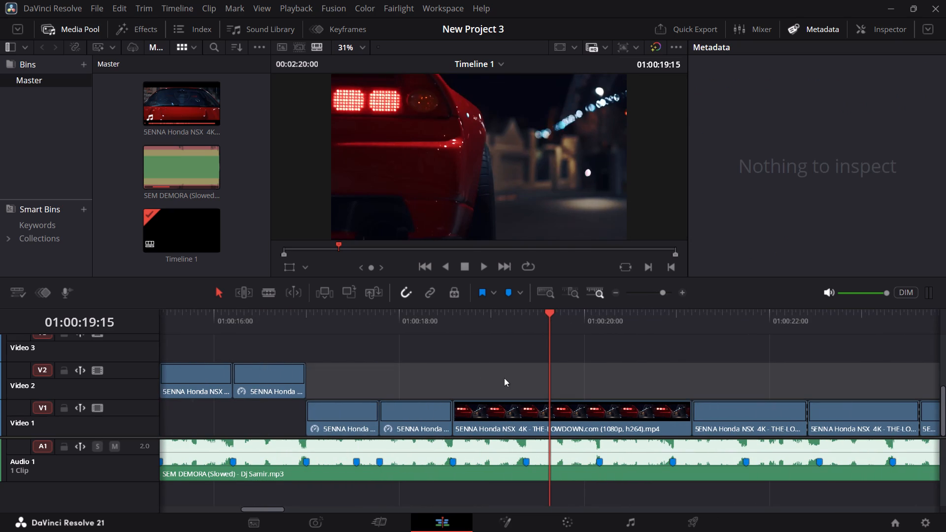
left_click(528, 383)
Preview the upcoming V1 clips from about 01:00:21 through the steering wheel clip near 01:00:27.
scroll(528, 383, "down", 4, "ctrl")
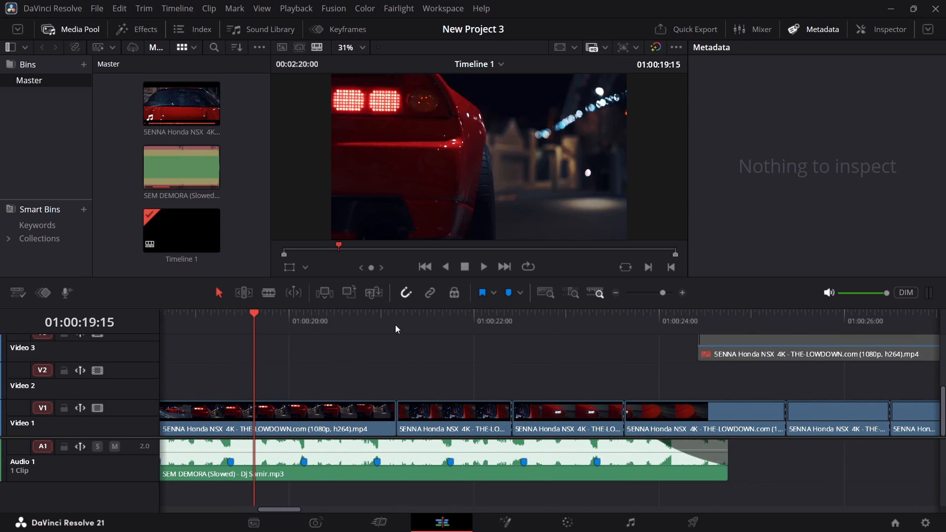
left_click(403, 320)
key("space")
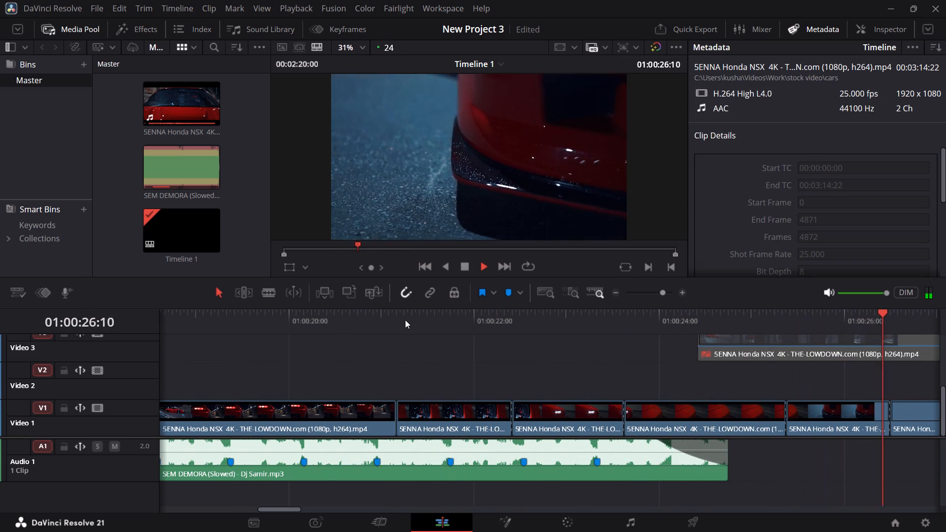
key("space")
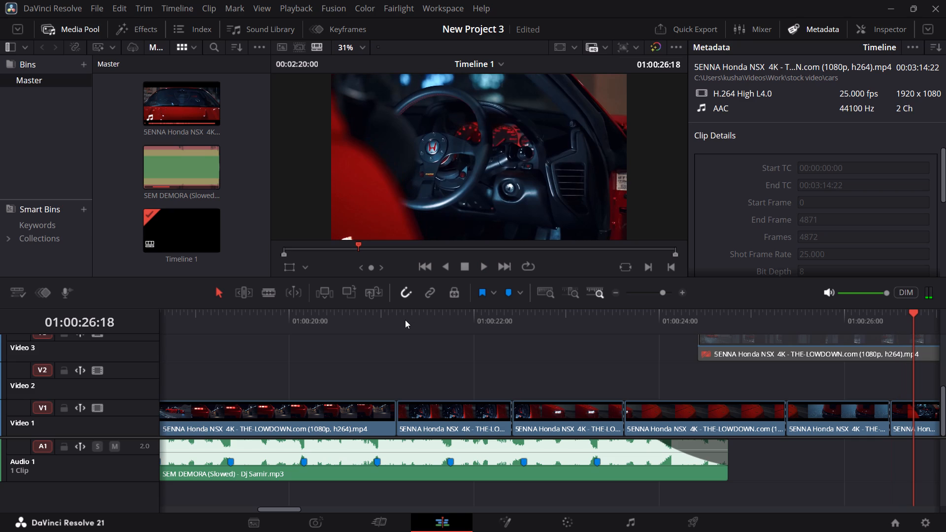
key("space")
key("space")
key("space")
key("space")
key("space")
key("space")
key("space")
key("space")
key("space")
key("space")
key("space")
key("space")
Preview the remaining V1 clips from 01:00:27:07 through the rear view with the open door near 01:00:32:20.
scroll(405, 320, "down", 2)
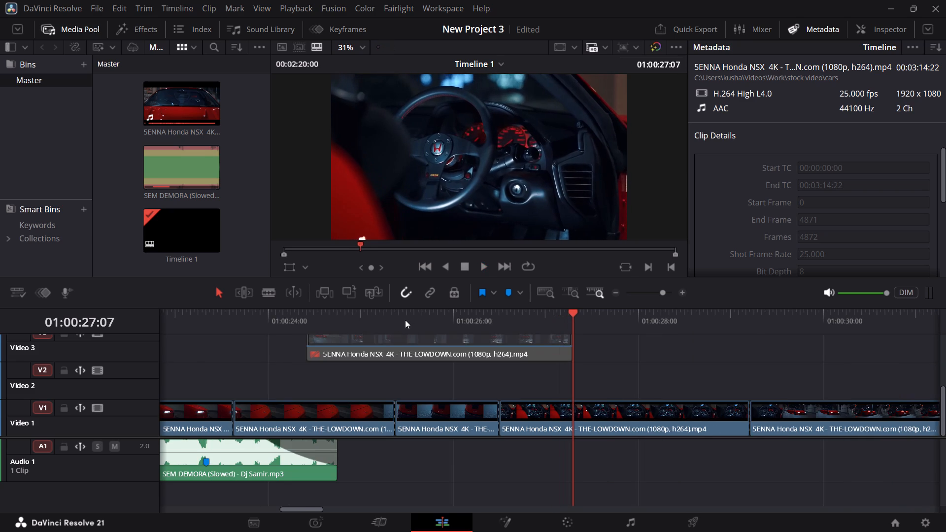
key("space")
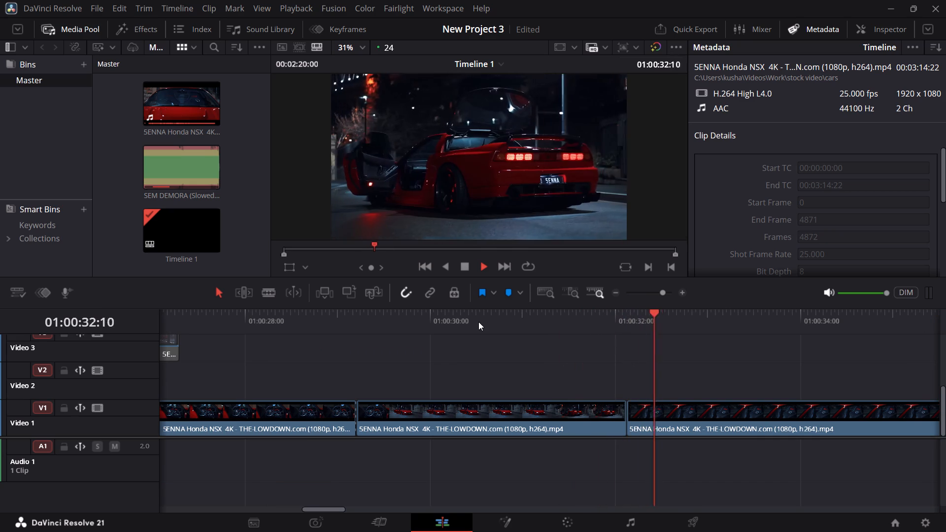
key("space")
scroll(482, 322, "down", 8, "alt")
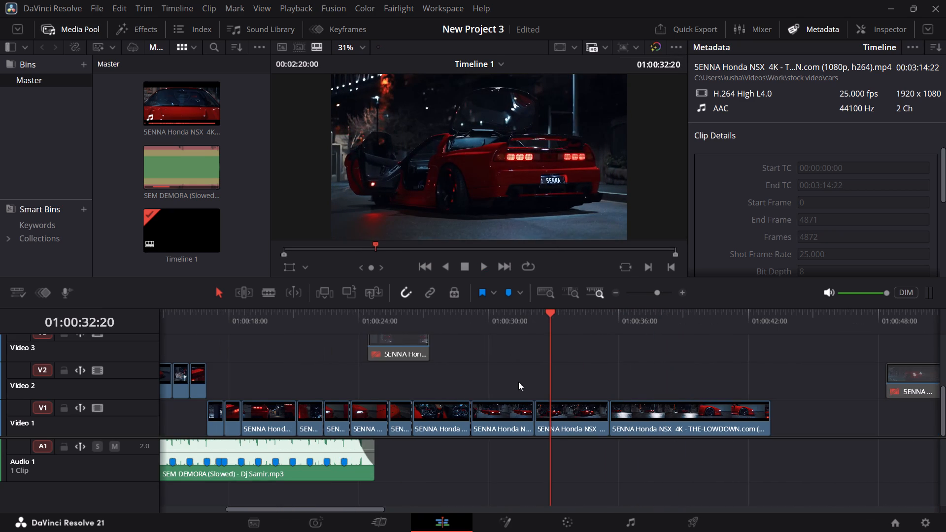
Move the steering wheel clip and the two open-door clips after it from V1 up to V2, starting near 01:00:20:15.
left_click_drag(426, 377, 584, 424)
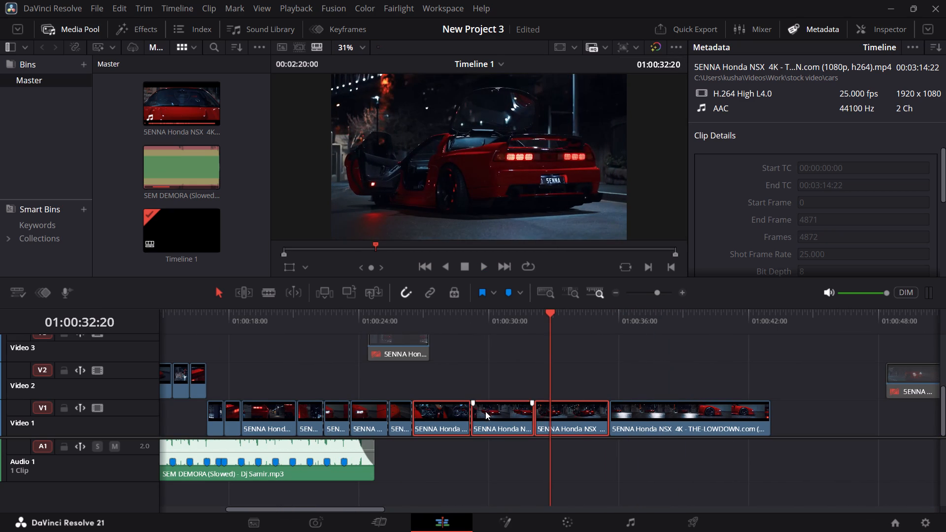
left_click_drag(454, 415, 358, 397)
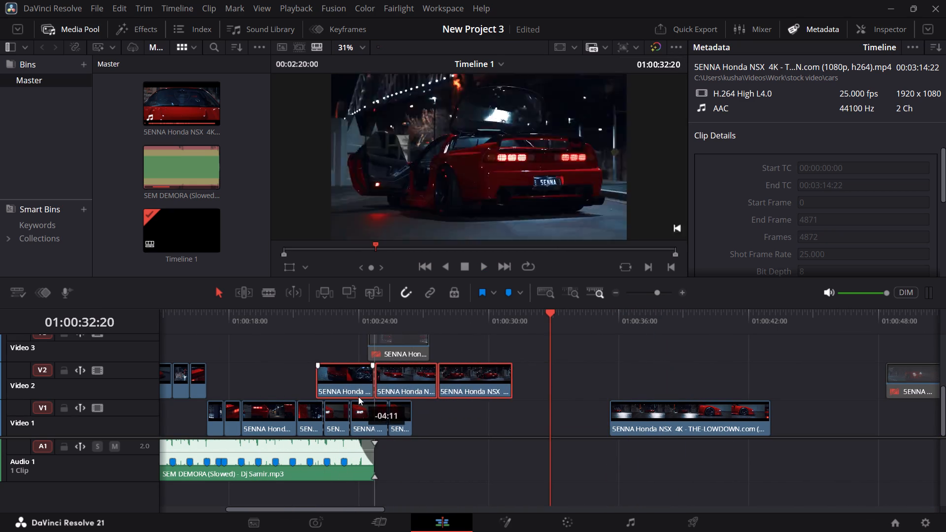
left_click_drag(358, 397, 329, 386)
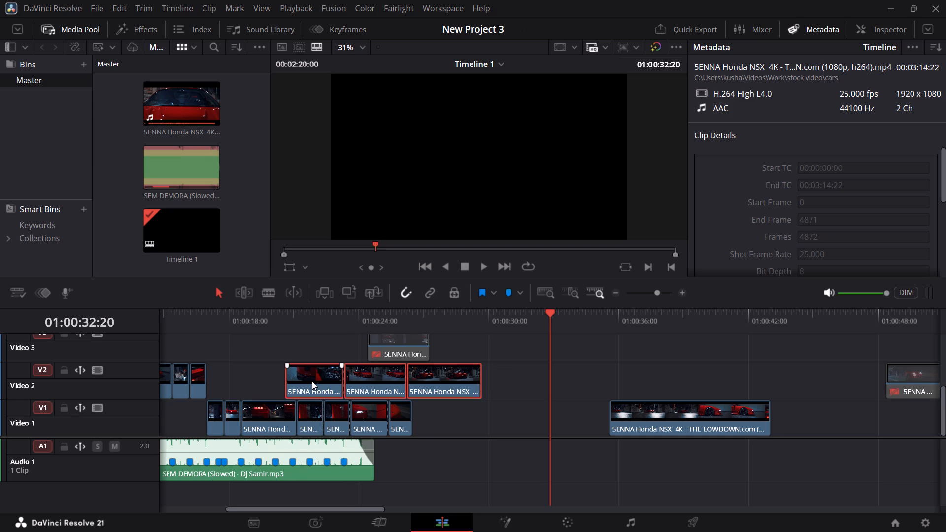
Preview the cuts from about 01:00:15 through the retimed side-view and front-view clips near 01:00:18 against the beat markers.
scroll(312, 381, "up", 4, "alt")
scroll(410, 398, "up", 11, "ctrl")
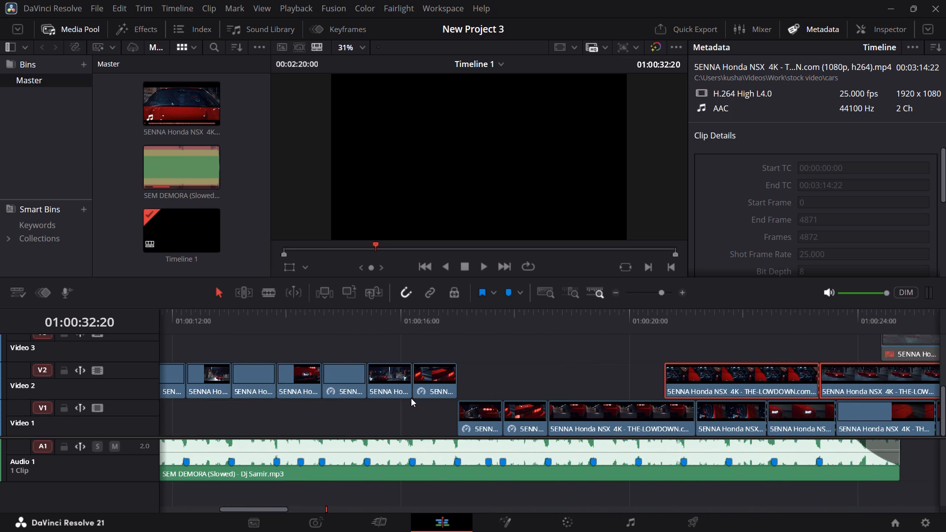
left_click(344, 319)
key("space")
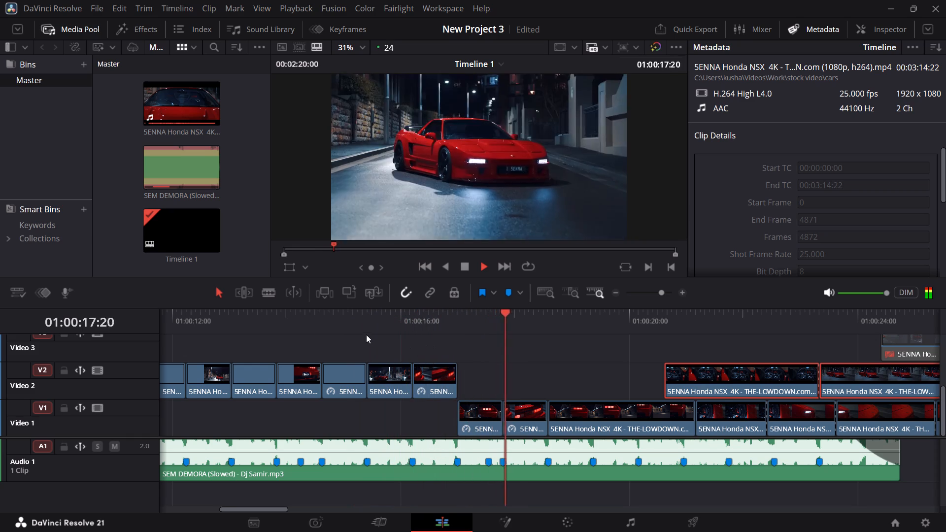
left_click(352, 329)
key("space")
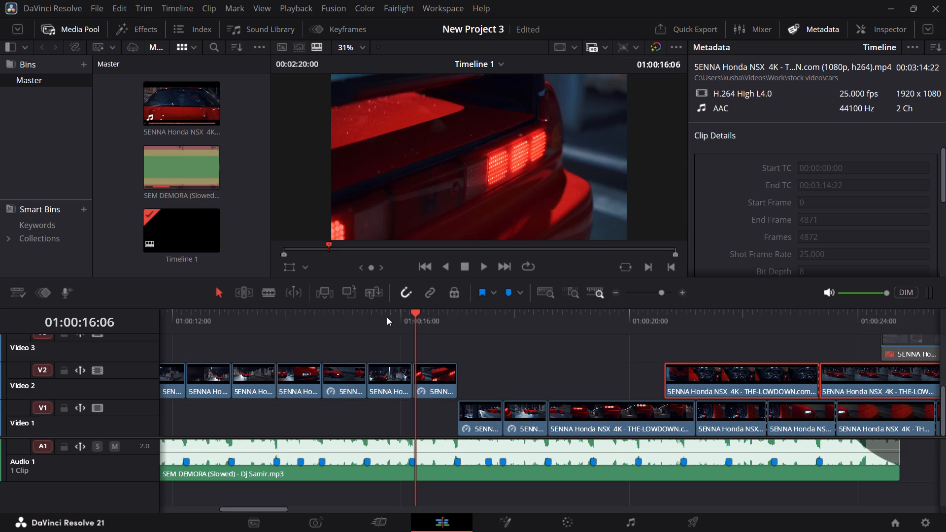
key("space")
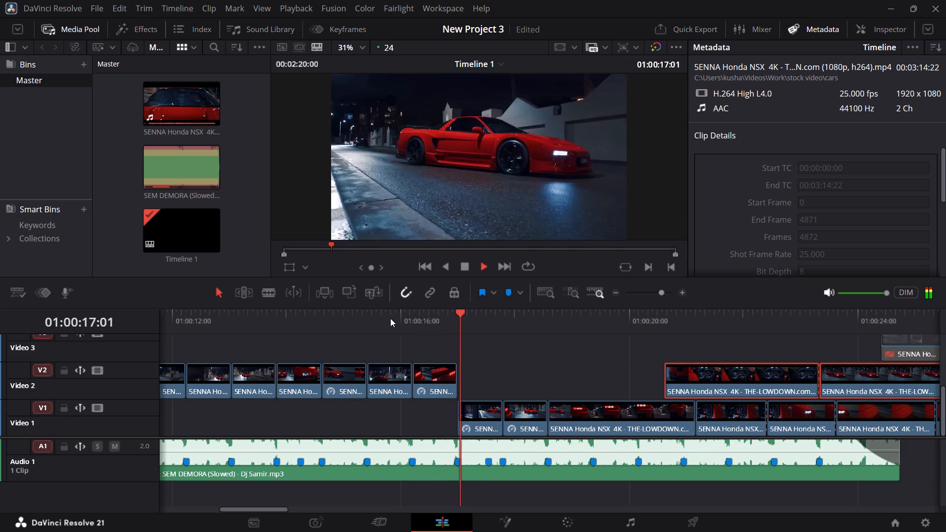
key("space")
Move the retimed side-view clip at 01:00:17 and the retimed front-view clip after it from V1 straight up to V2.
left_click_drag(480, 415, 482, 392)
left_click(439, 313)
key("space")
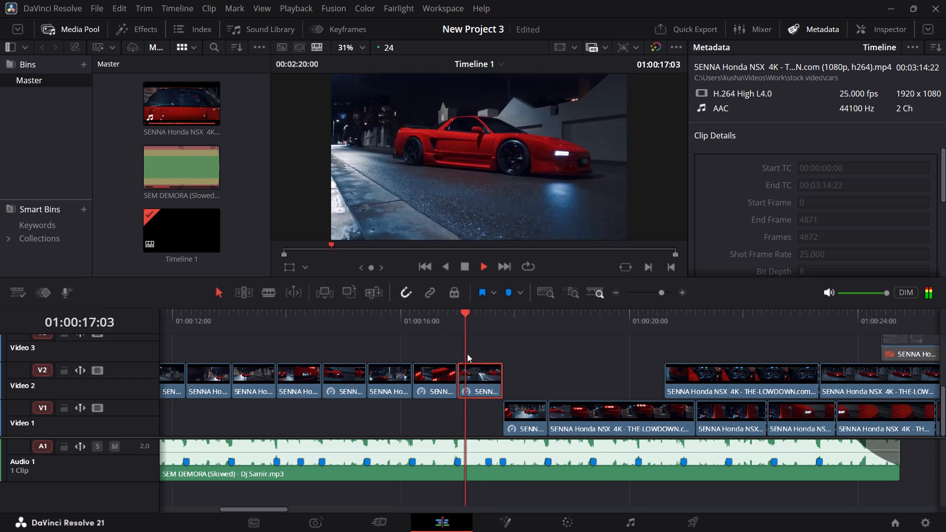
key("space")
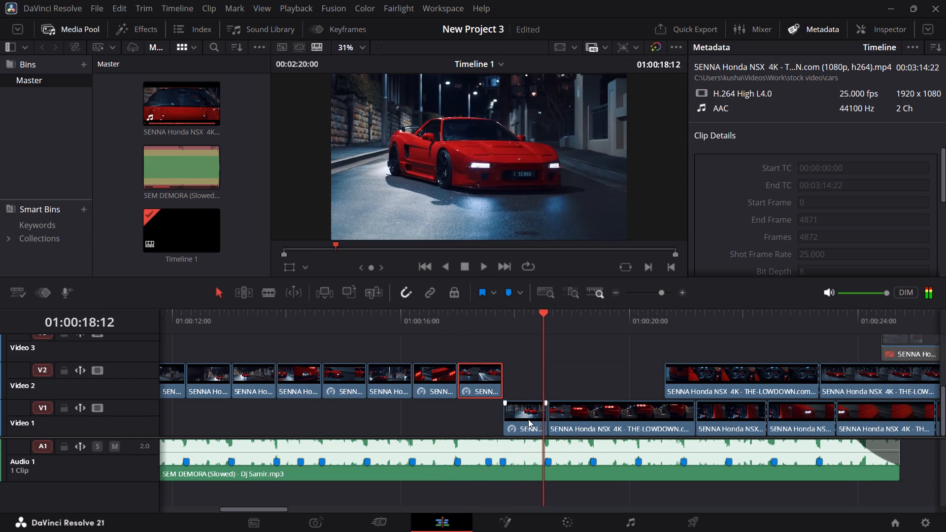
left_click_drag(528, 419, 527, 393)
Replay the V2 sequence from about 01:00:14:16 to 01:00:19, checking the retimed cuts against the music's beat markers.
left_click(480, 324)
key("space")
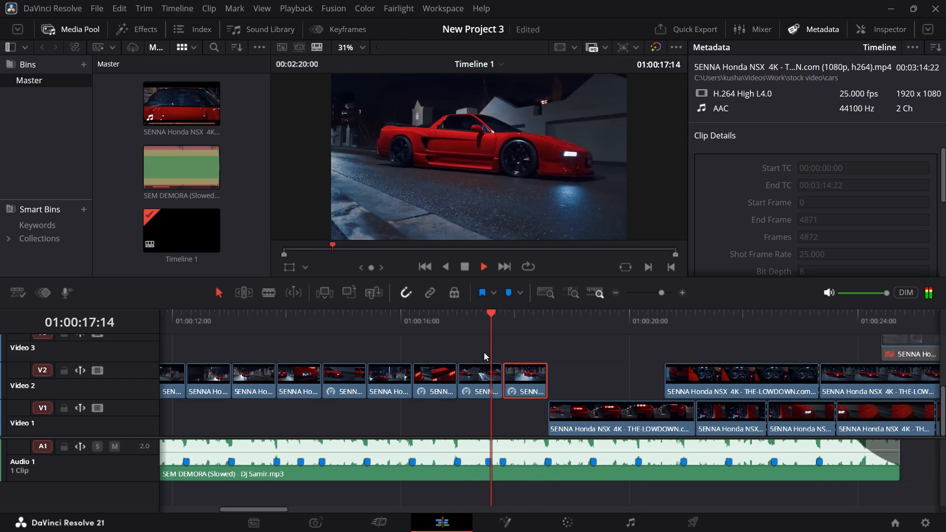
left_click(363, 329)
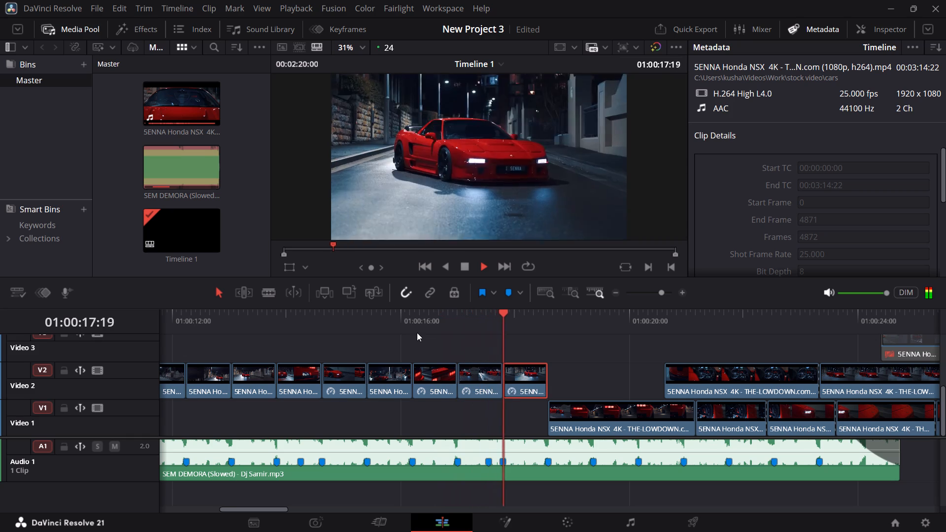
key("space")
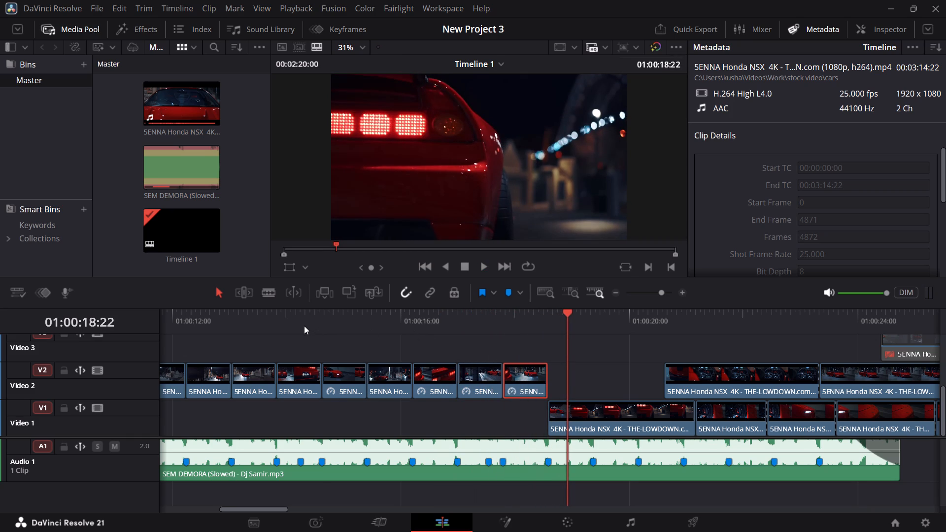
left_click(322, 318)
key("space")
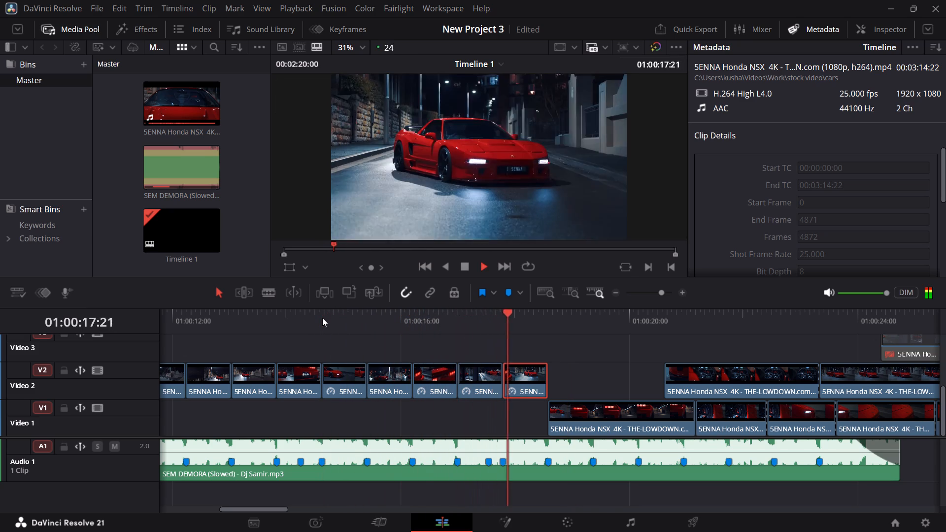
left_click(322, 318)
key("space")
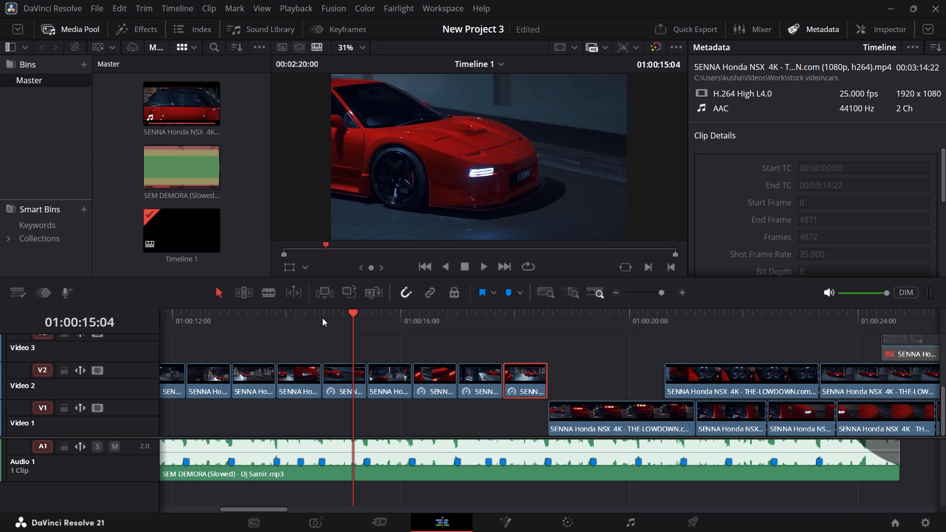
key("space")
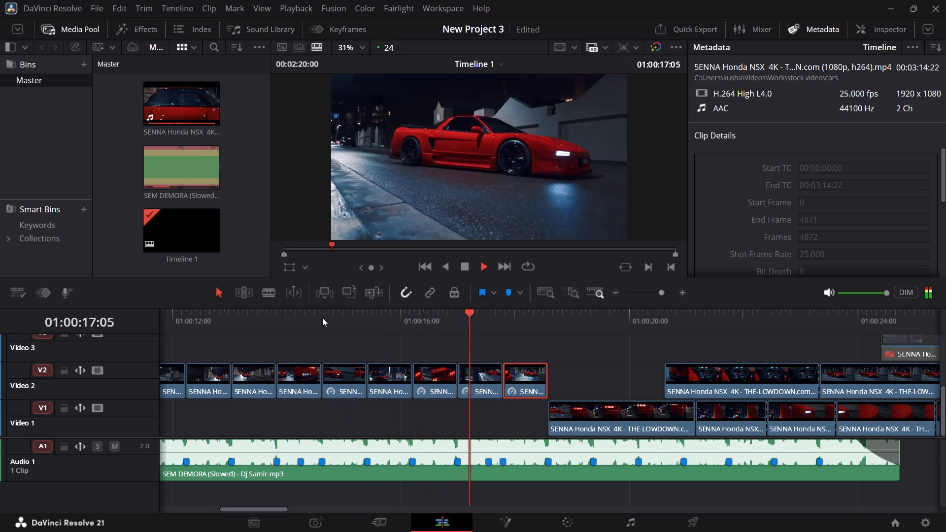
key("space")
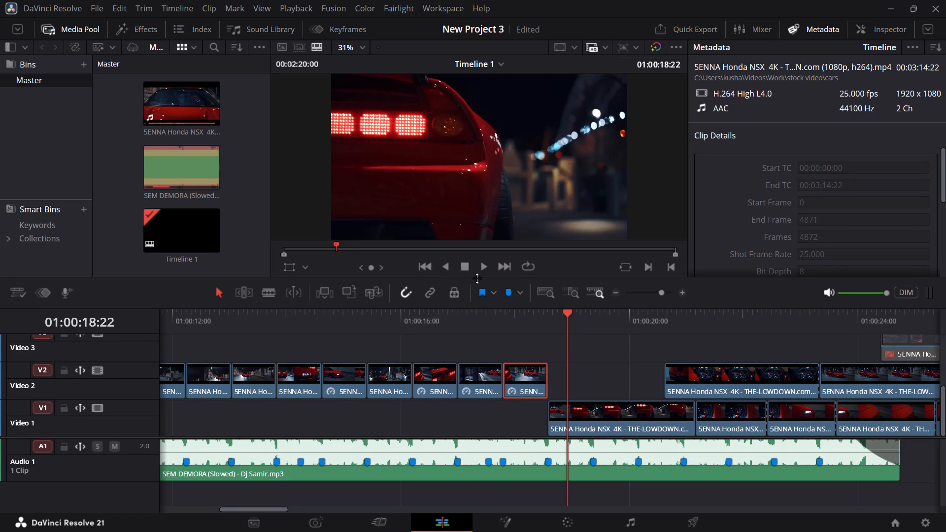
left_click(483, 306)
left_click(482, 322)
key("space")
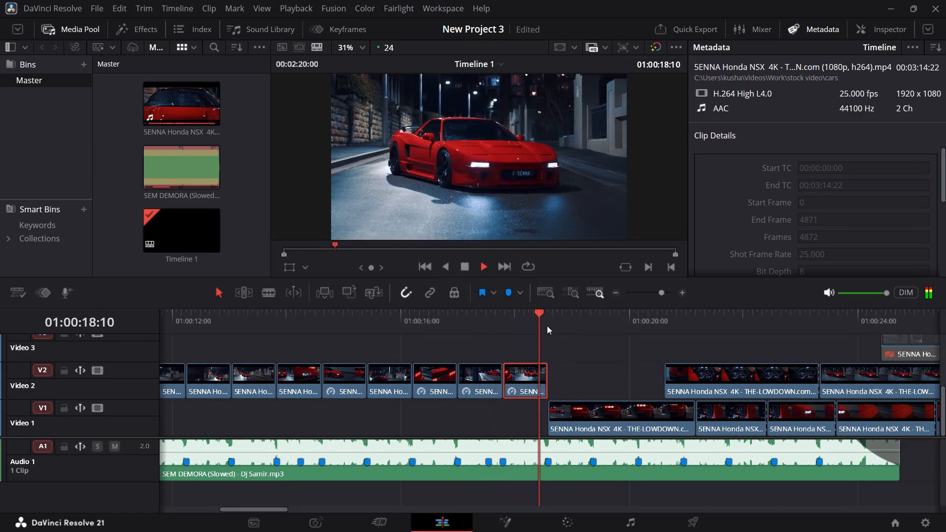
key("space")
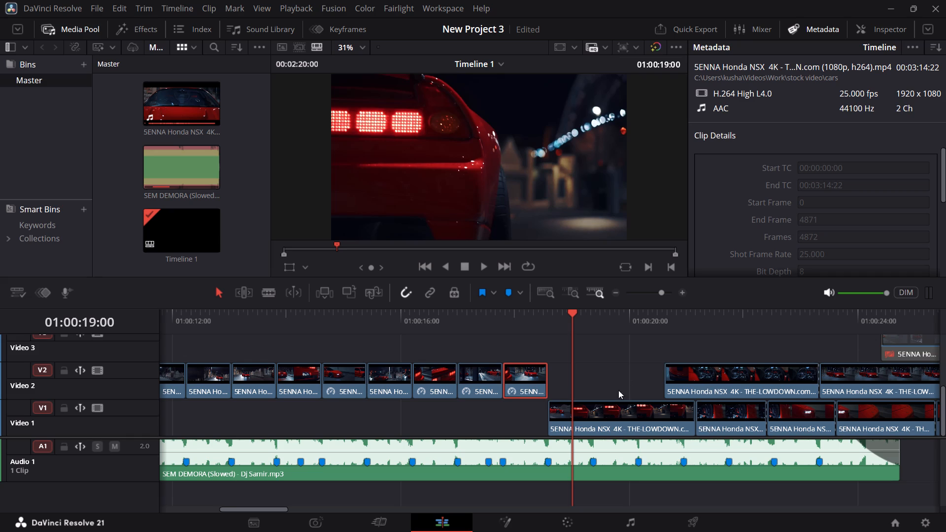
Move the steering wheel clip and the two open-door clips on V2 to start directly after the retimed front-view clip at 01:00:18:14.
left_click_drag(576, 320, 823, 321)
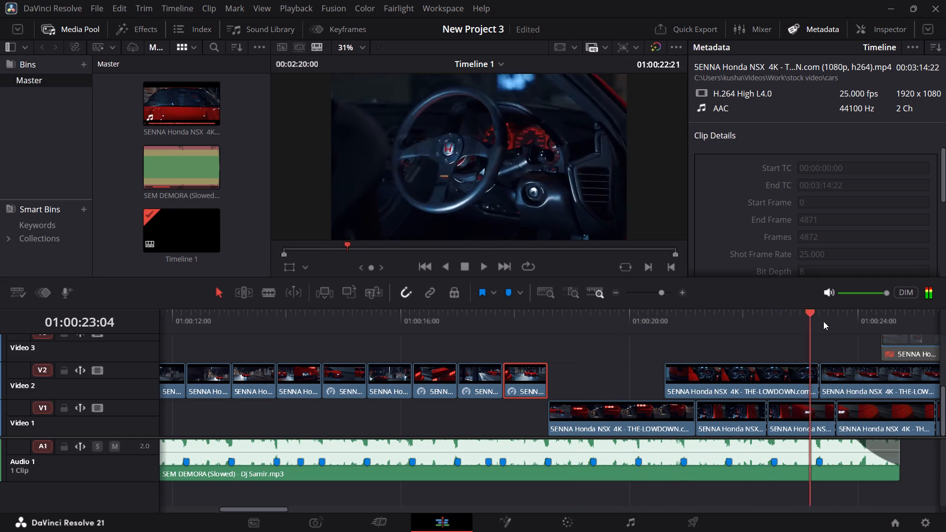
left_click_drag(823, 321, 688, 325)
scroll(782, 390, "down", 3, "ctrl")
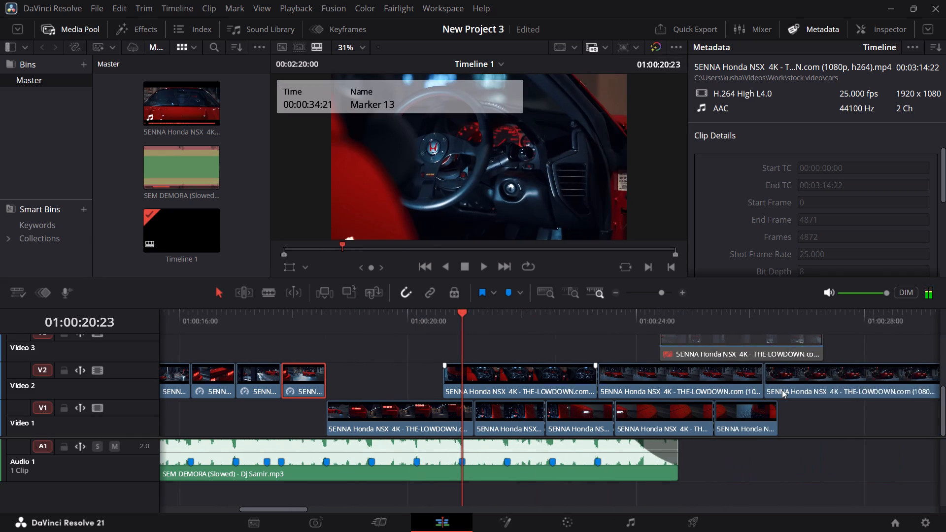
scroll(782, 390, "down", 1, "ctrl")
left_click_drag(933, 378, 385, 384)
left_click_drag(401, 380, 350, 381)
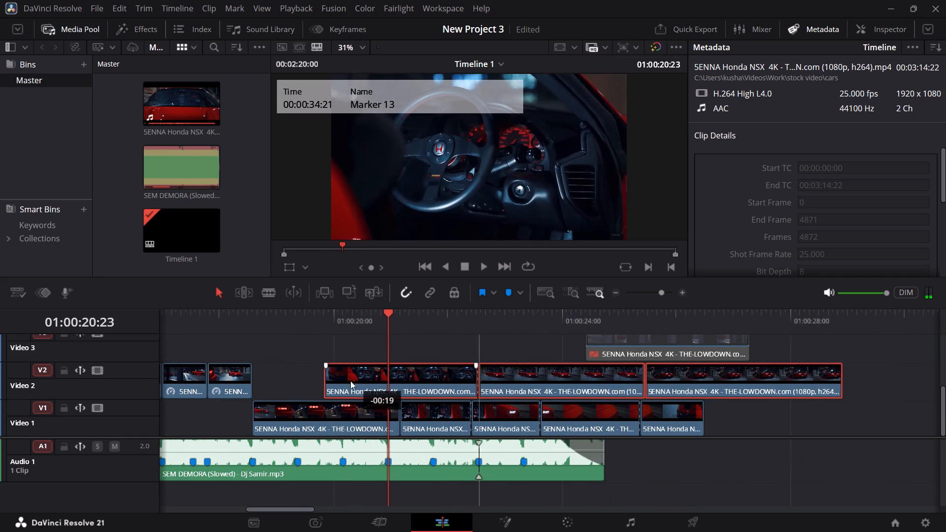
left_click_drag(350, 381, 287, 387)
left_click(226, 328)
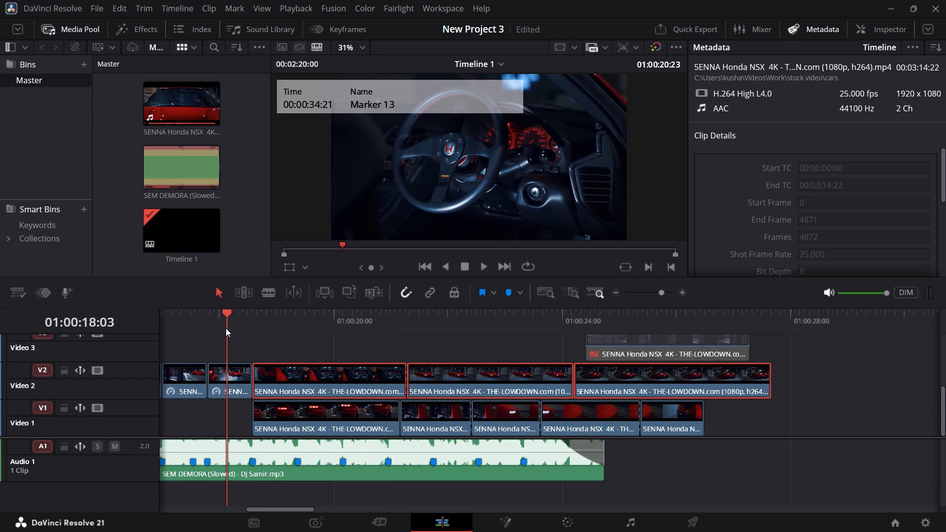
key("space")
key("space")
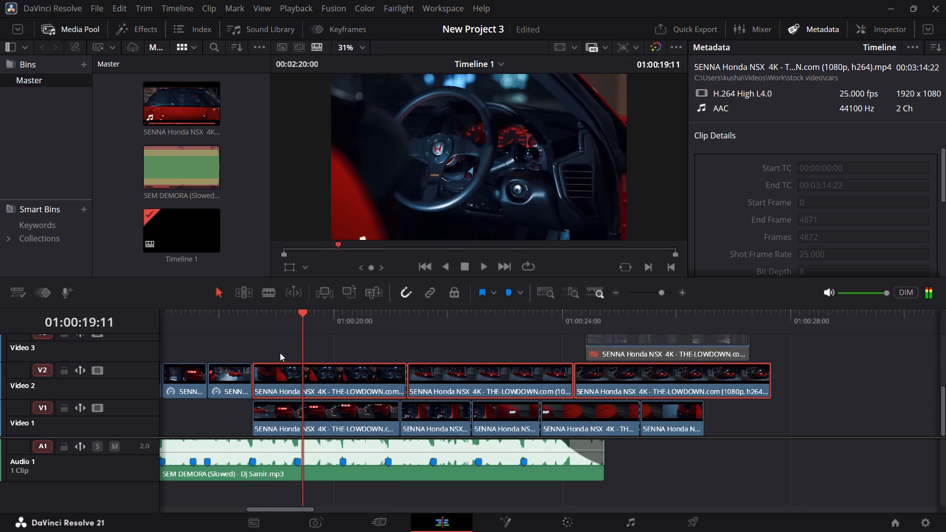
Shift the tail-light clip on V1 about three frames later, to start near 01:00:18:17.
left_click_drag(276, 327, 256, 325)
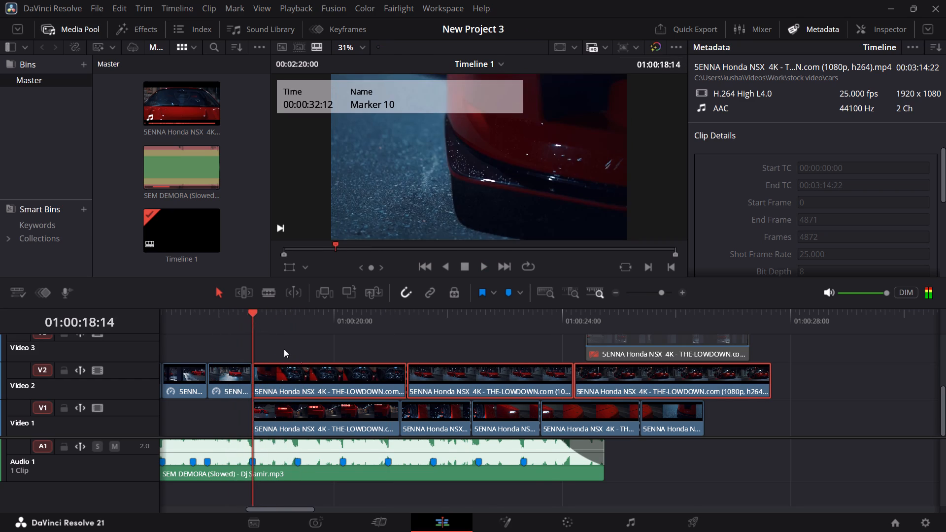
scroll(313, 358, "up", 6, "alt")
scroll(439, 362, "up", 5, "alt")
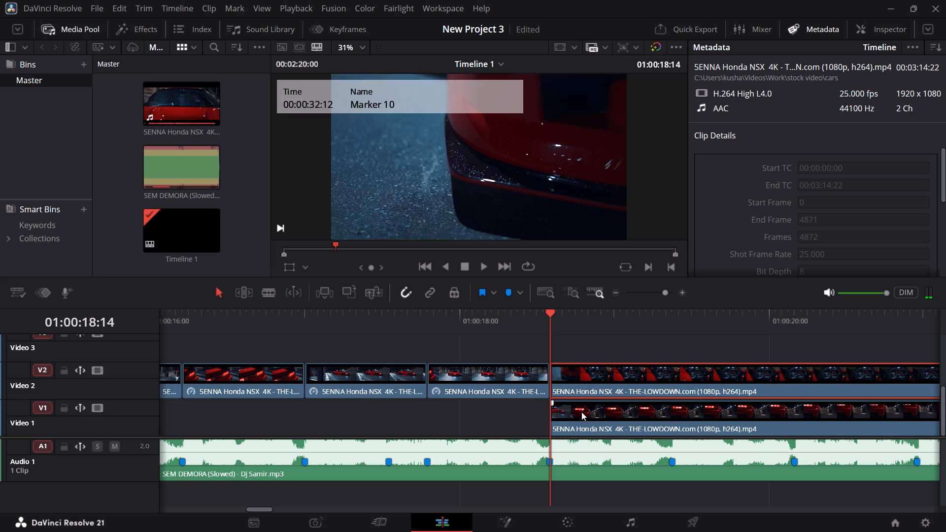
left_click_drag(581, 412, 603, 411)
Trim the first frame off the steering wheel clip on V2 and move the clip back to start at 01:00:18:14.
left_click(596, 369)
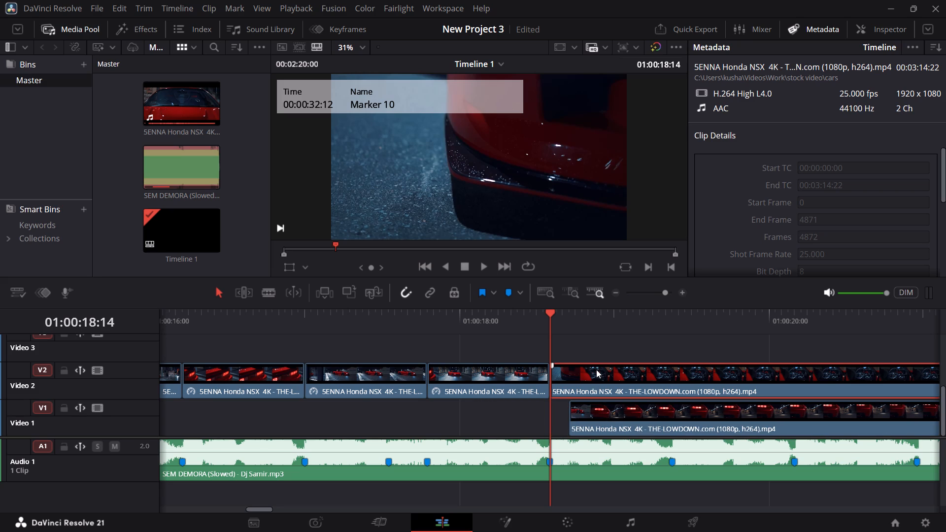
key("Right")
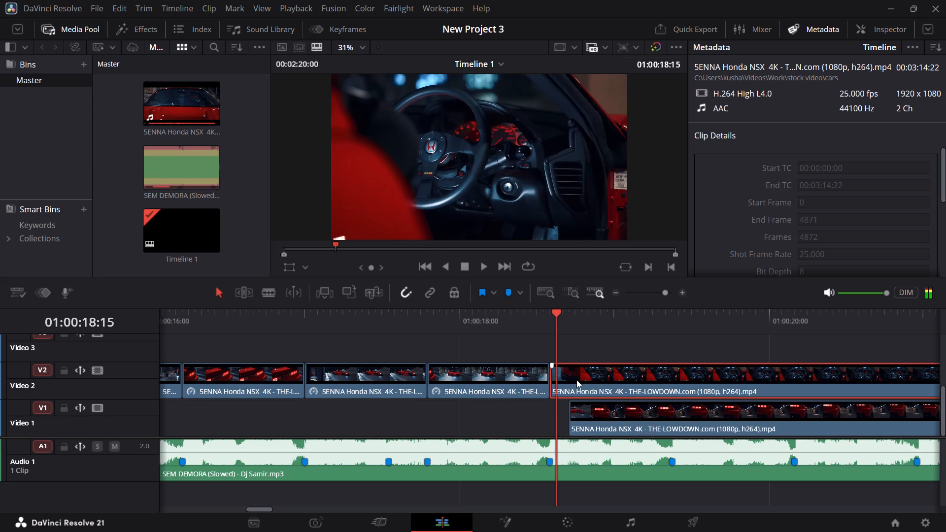
left_click_drag(554, 383, 561, 383)
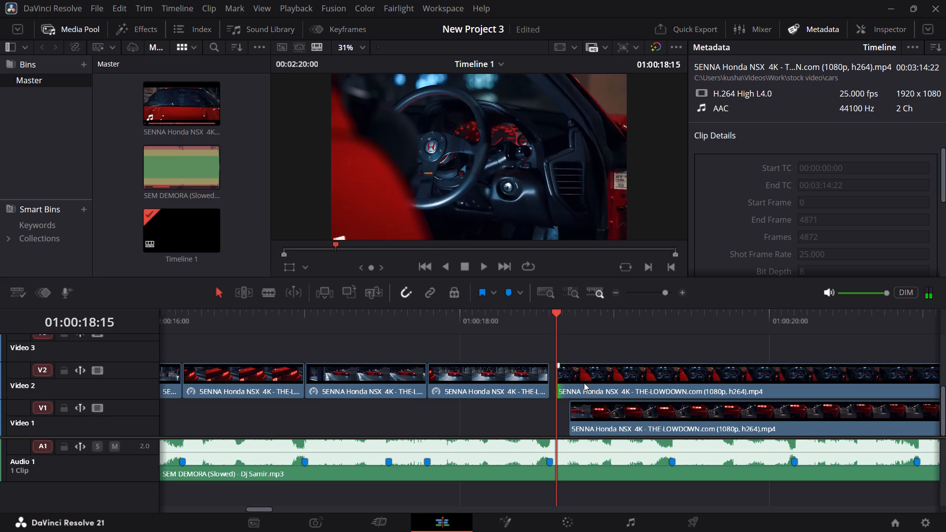
left_click_drag(584, 383, 573, 383)
Replay the V2 sequence from about 01:00:17 through the steering wheel clip to the open-door front view near 01:00:22.
left_click(497, 305)
left_click(510, 324)
key("space")
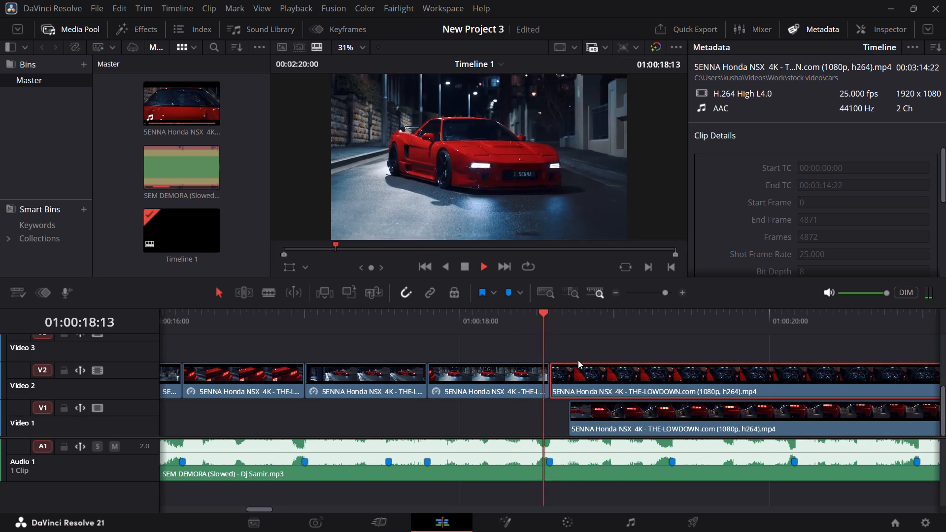
left_click(490, 337)
left_click(305, 322)
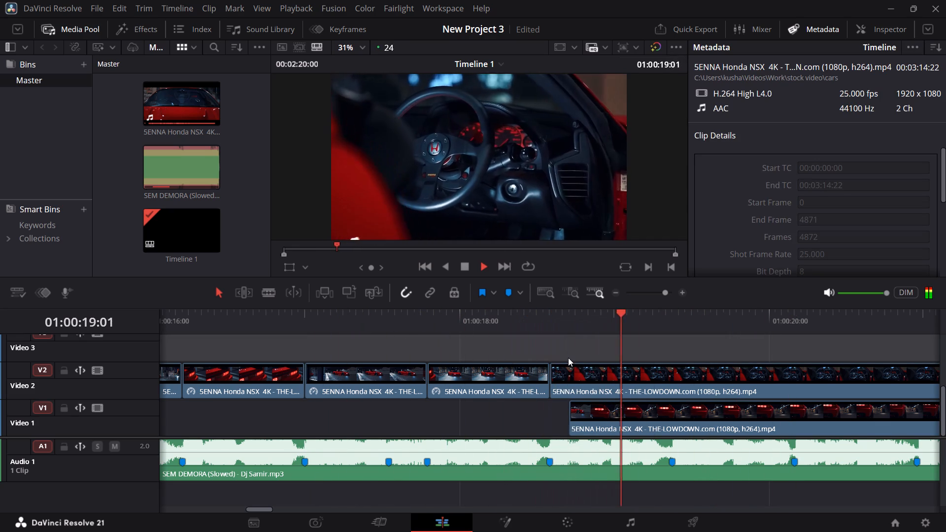
key("space")
left_click(457, 330)
key("space")
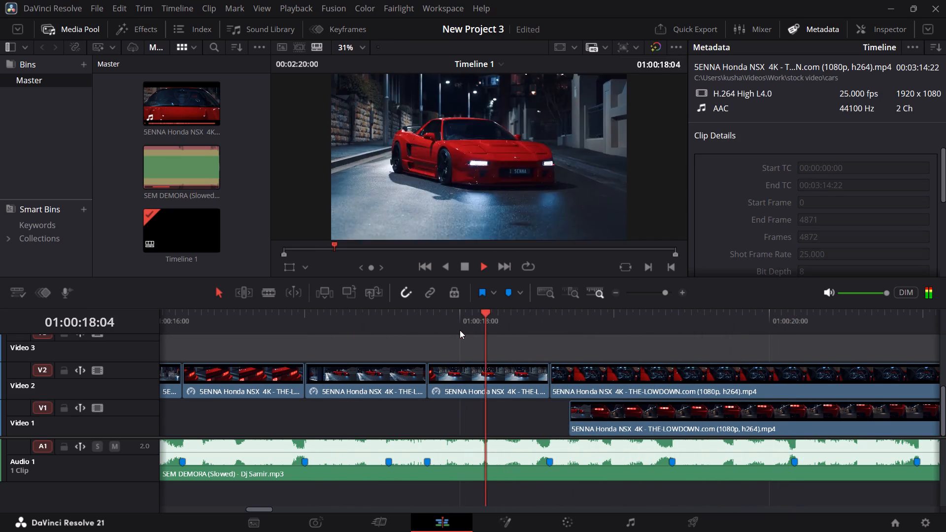
left_click(426, 317)
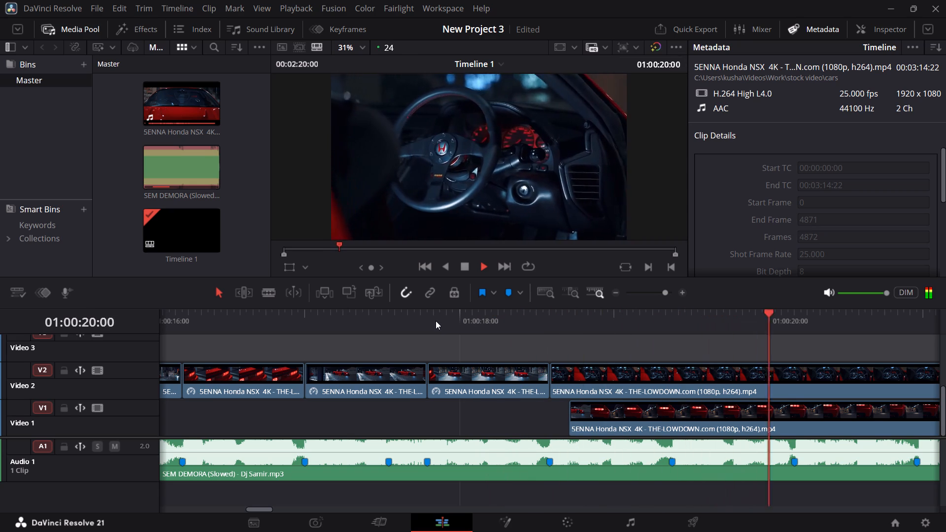
left_click(436, 321)
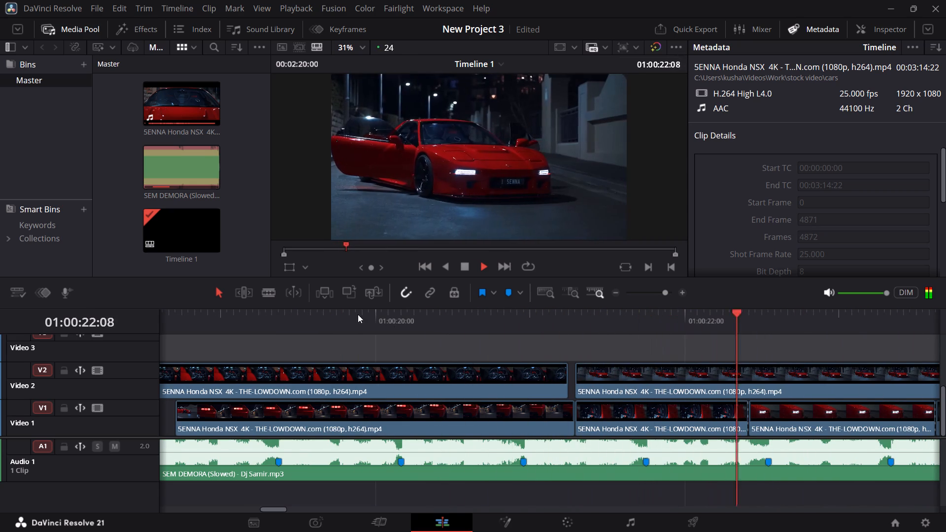
left_click(340, 325)
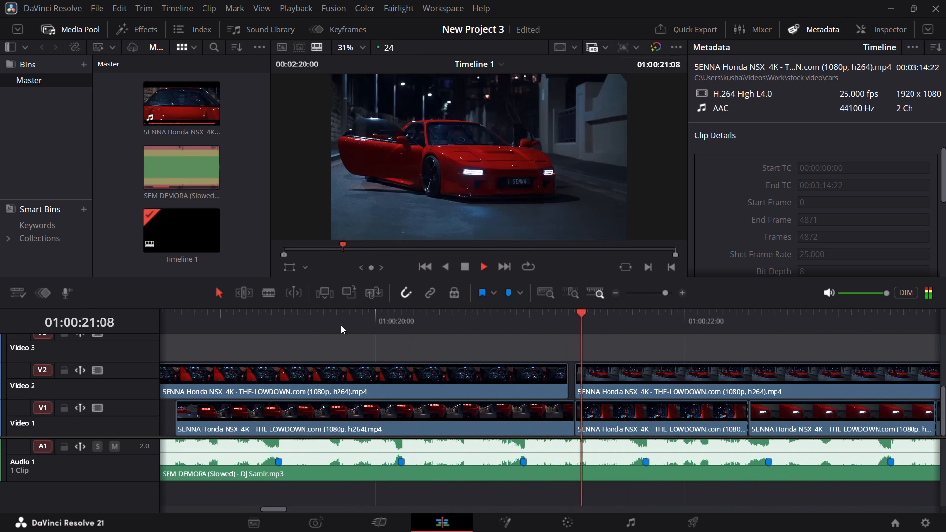
Move the open-door front-view clip on V2 about one frame earlier, to start near 01:00:21:06 directly after the steering wheel clip.
key("space")
left_click_drag(594, 381, 592, 381)
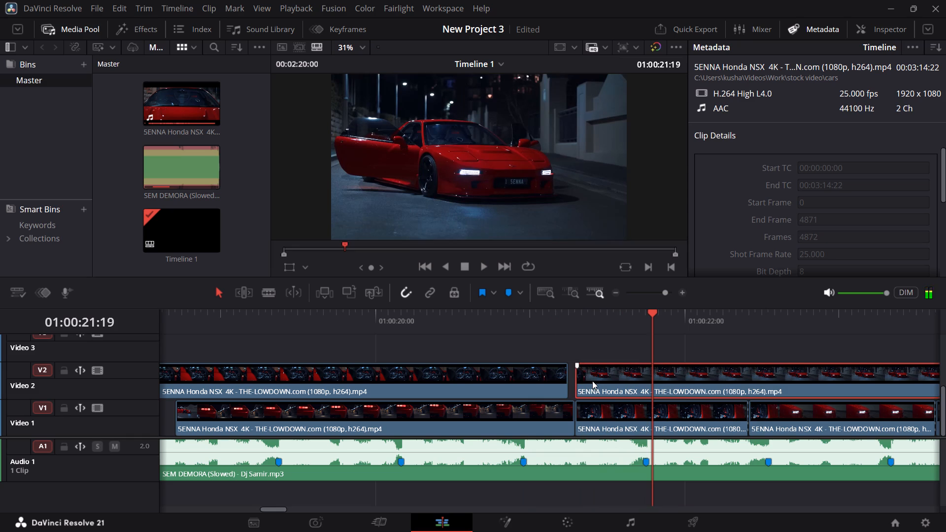
left_click_drag(592, 381, 586, 383)
Replay V2 repeatedly from about 01:00:18:08 through the steering wheel clip into the open-door front view to check the cuts against the beat.
left_click(509, 322)
key("space")
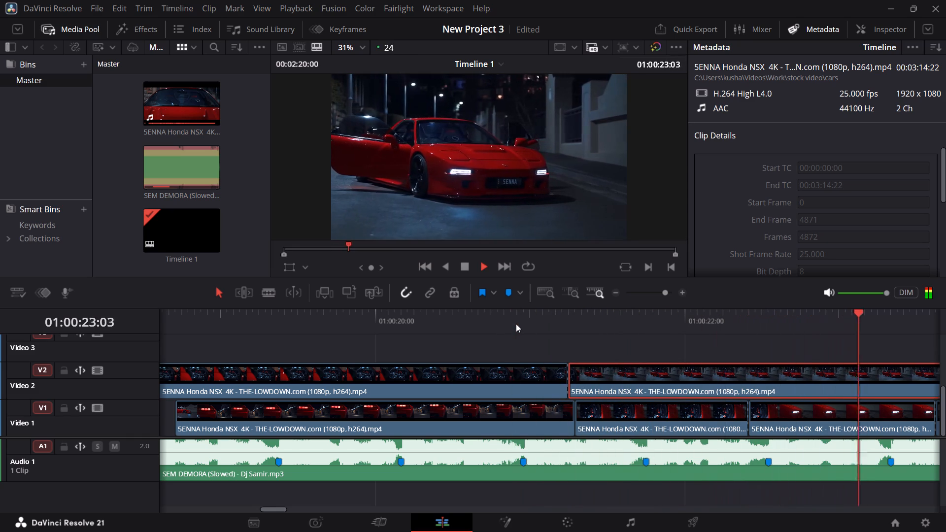
key("space")
scroll(504, 365, "up", 4, "ctrl")
left_click(411, 318)
key("space")
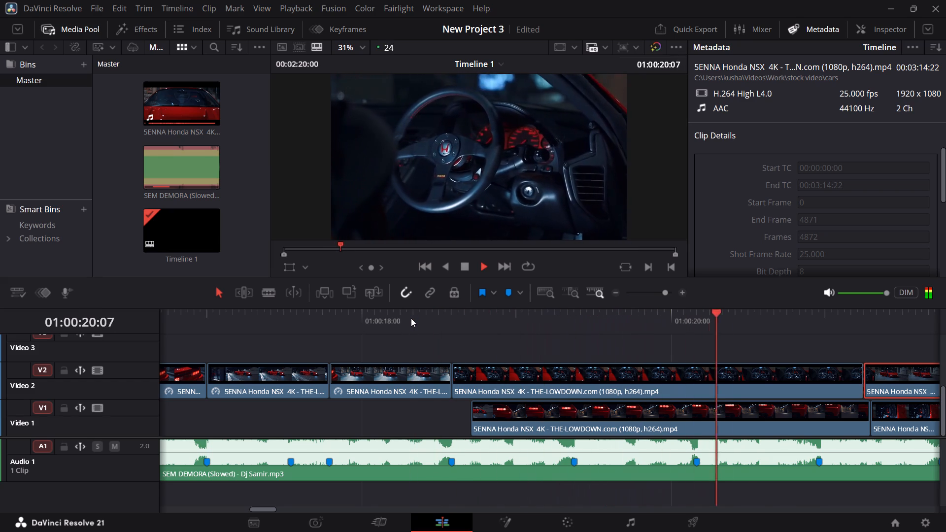
key("space")
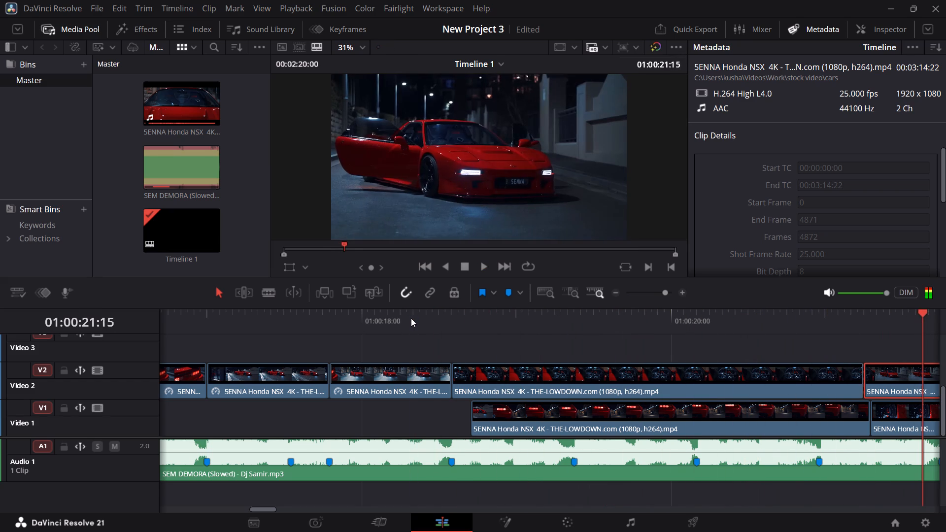
left_click(411, 318)
key("space")
left_click(410, 318)
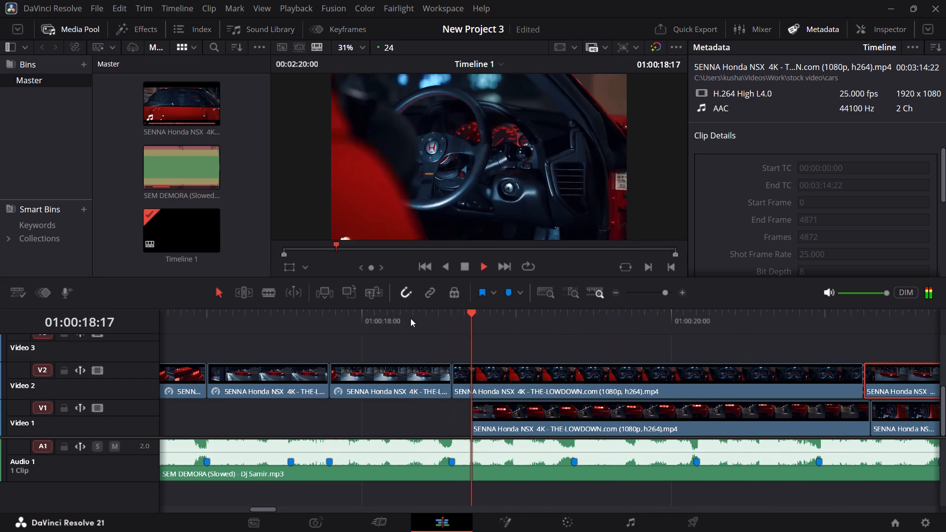
left_click(410, 318)
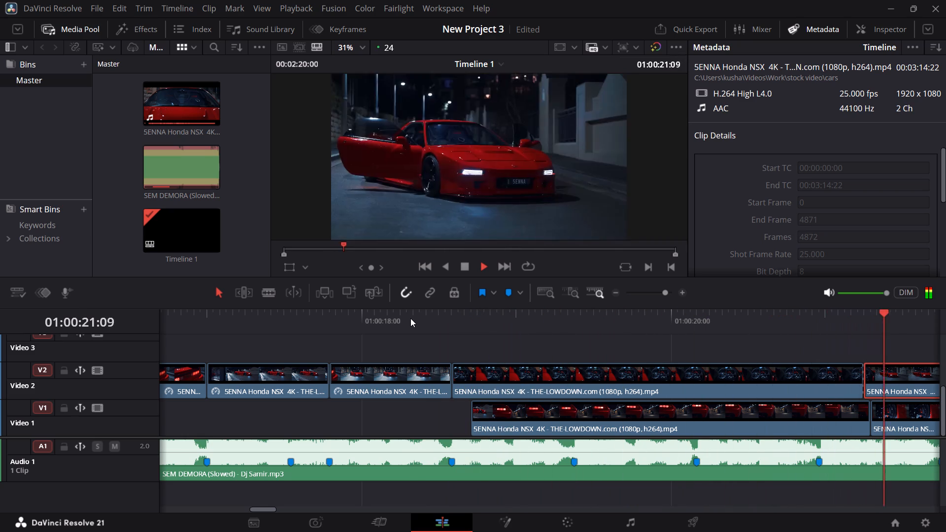
left_click(410, 318)
key("space")
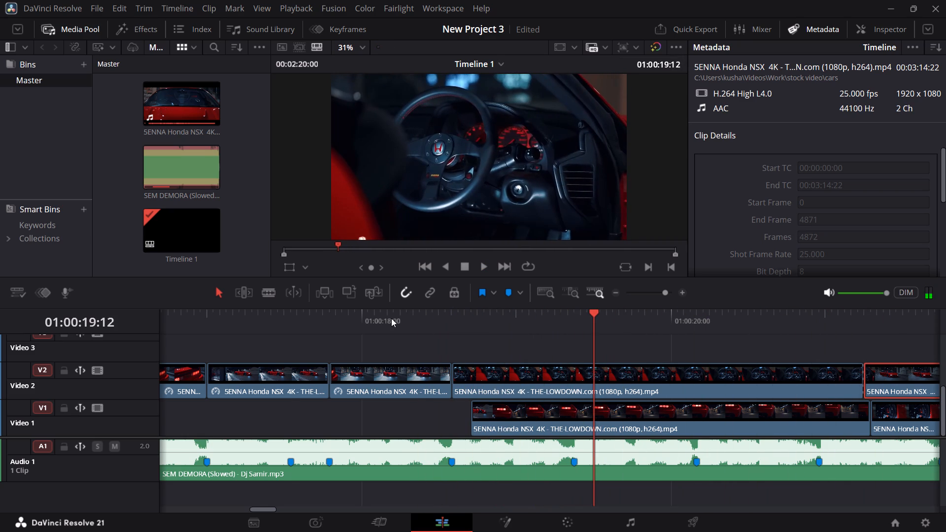
Replay the cut from the retimed front-view clips into the steering wheel clip on V2, between about 01:00:17:14 and 01:00:19:10.
left_click(299, 317)
key("space")
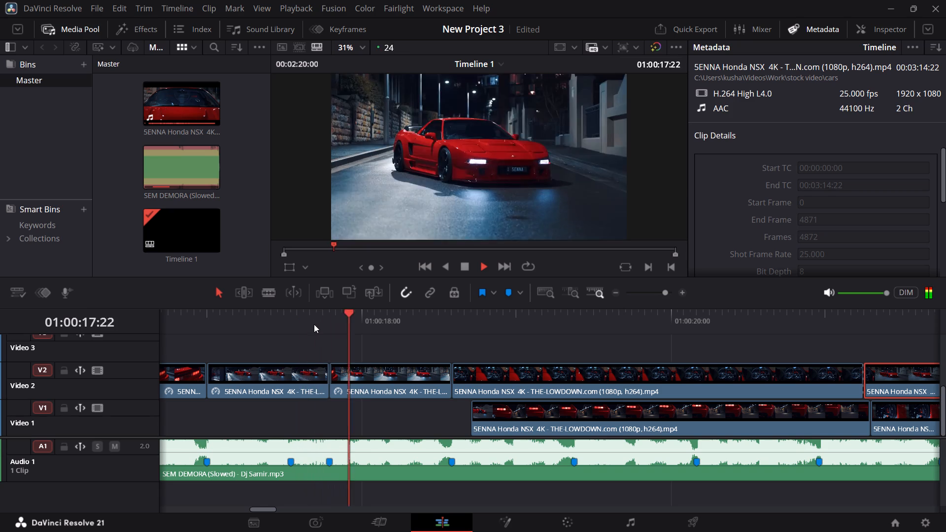
key("space")
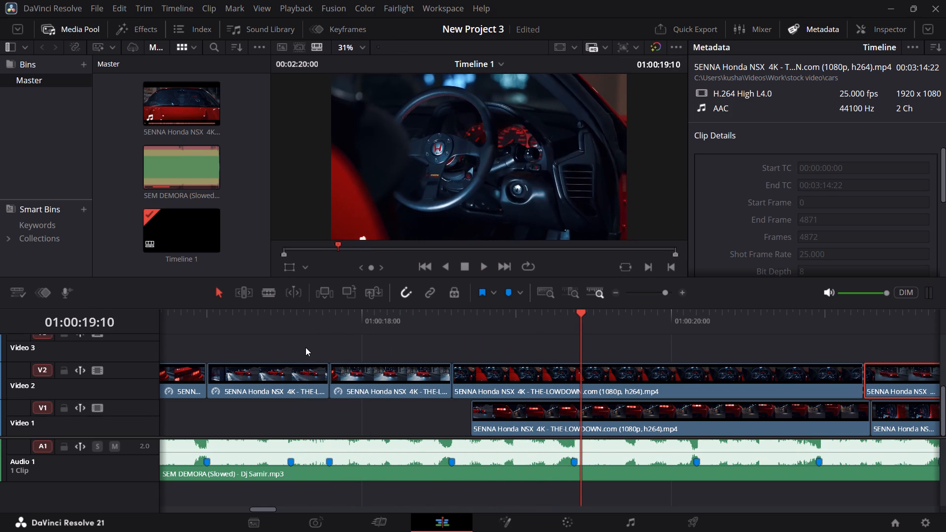
left_click(349, 316)
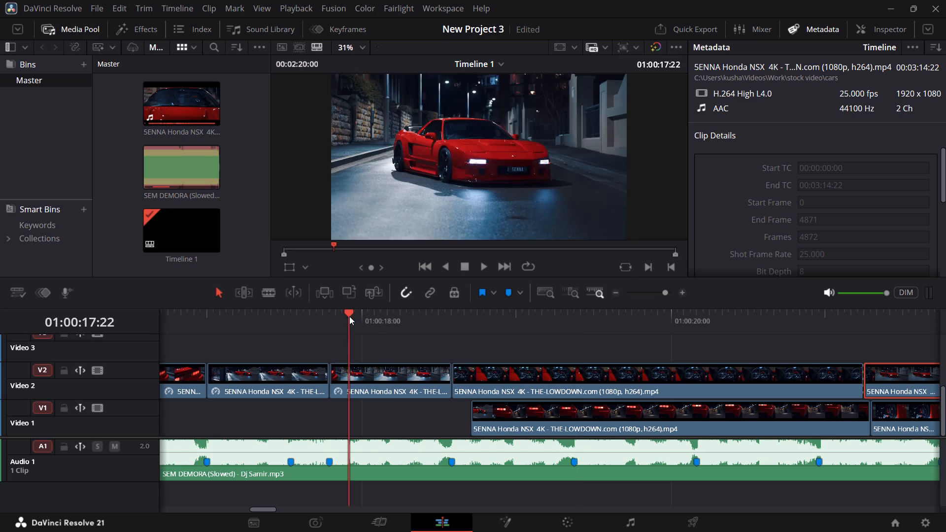
key("space")
key("space")
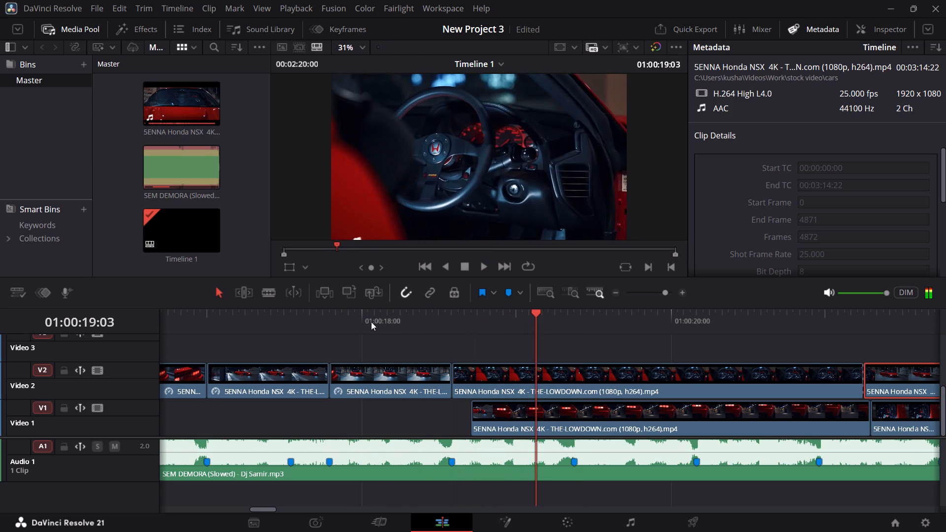
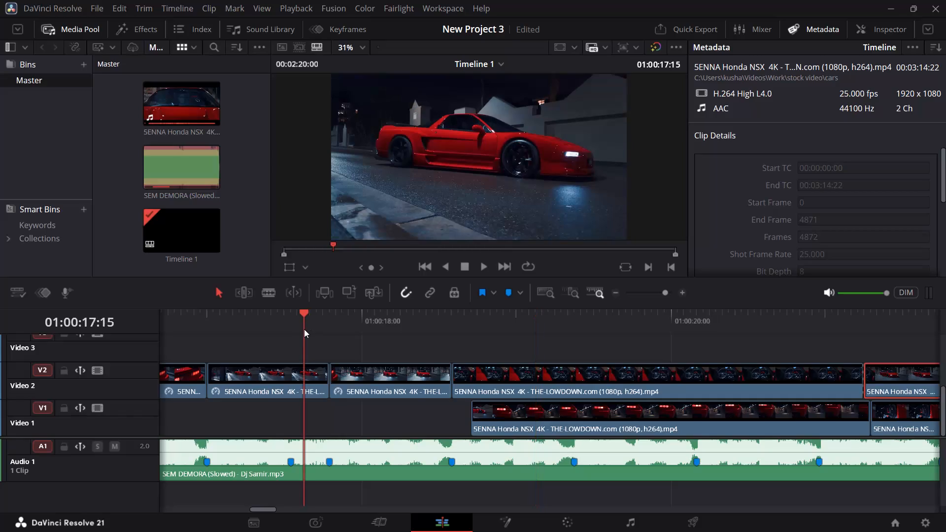
Replay V2 repeatedly from about 01:00:17:15 through the last front-view clip into the steering wheel clip, checking the cut against the beat.
key("space")
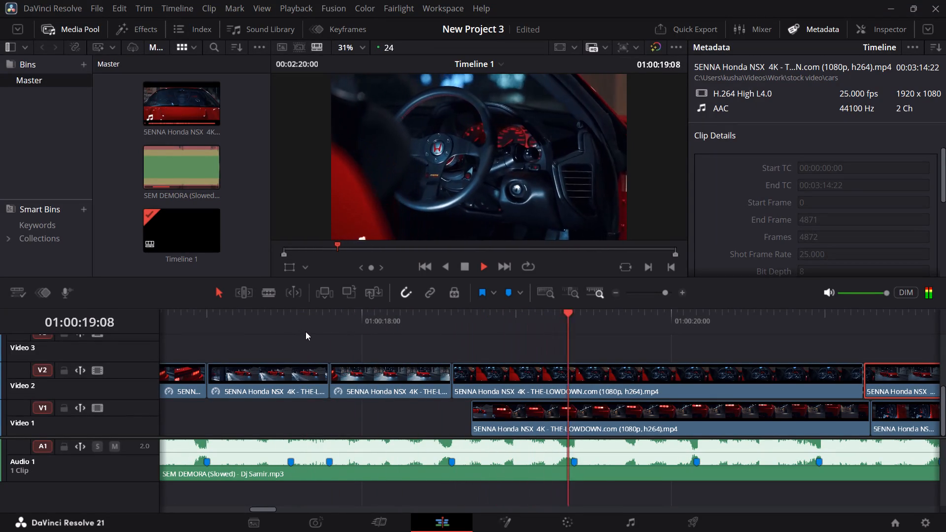
left_click(306, 331)
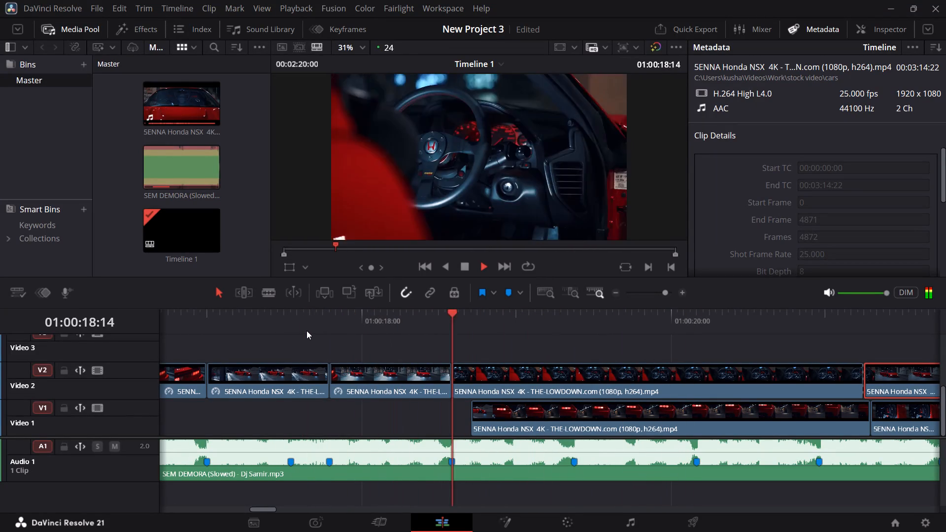
left_click(306, 330)
key("space")
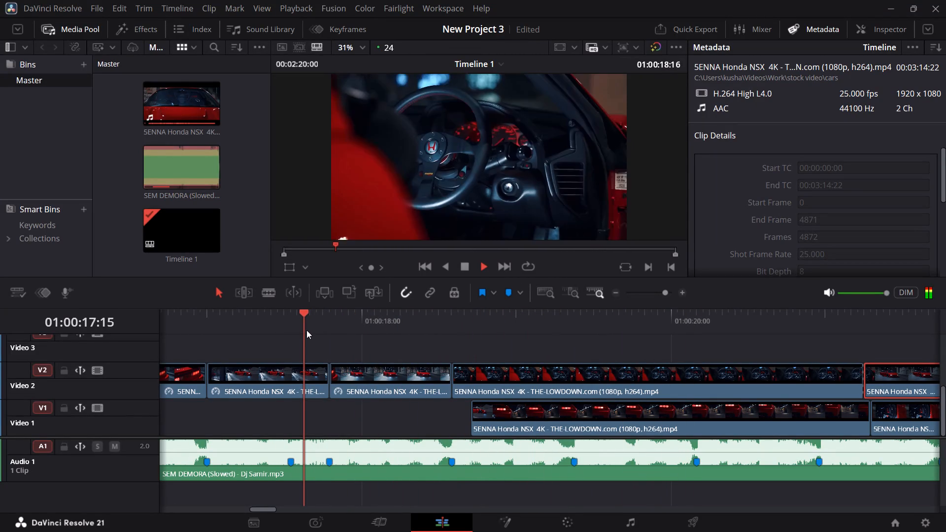
key("space")
key("space")
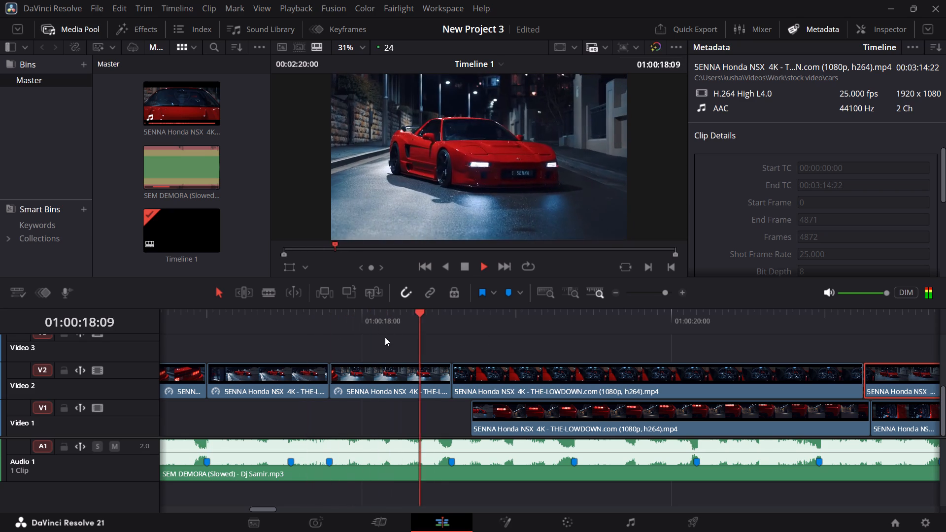
left_click(313, 324)
key("space")
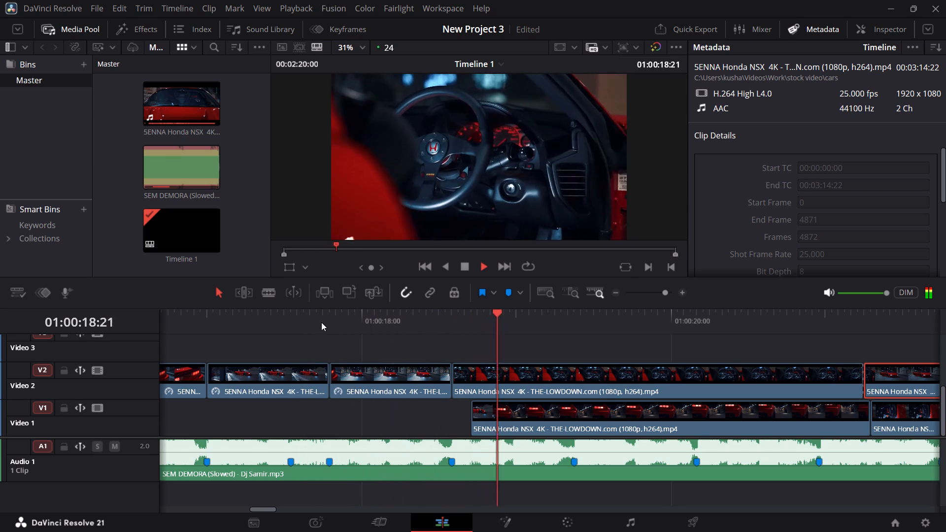
left_click(264, 329)
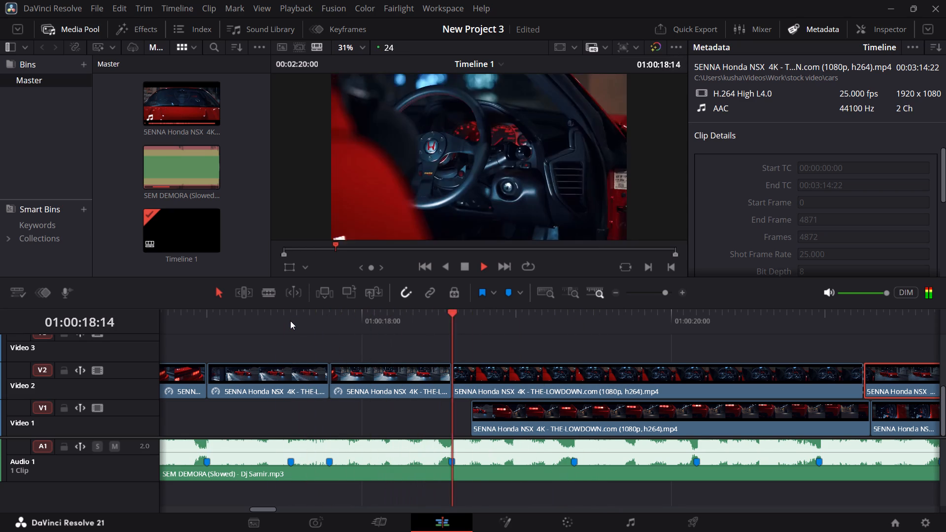
left_click(277, 319)
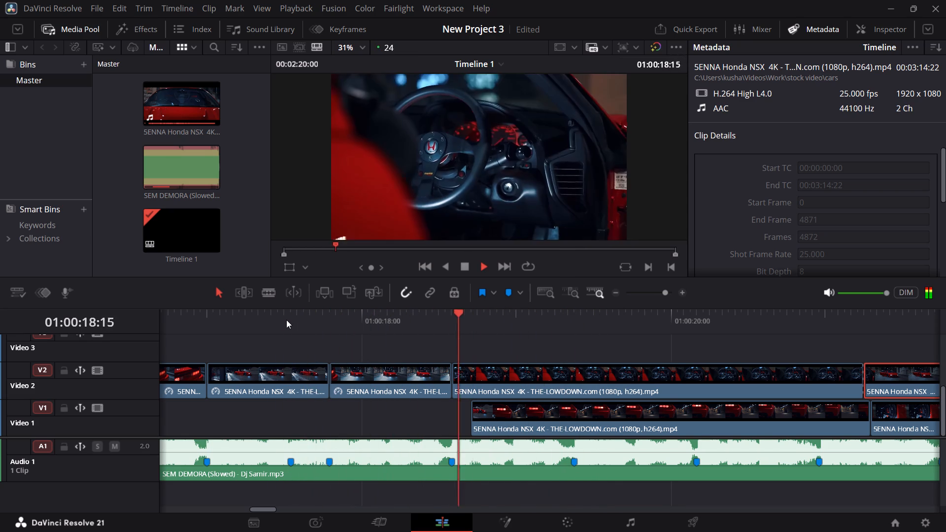
key("space")
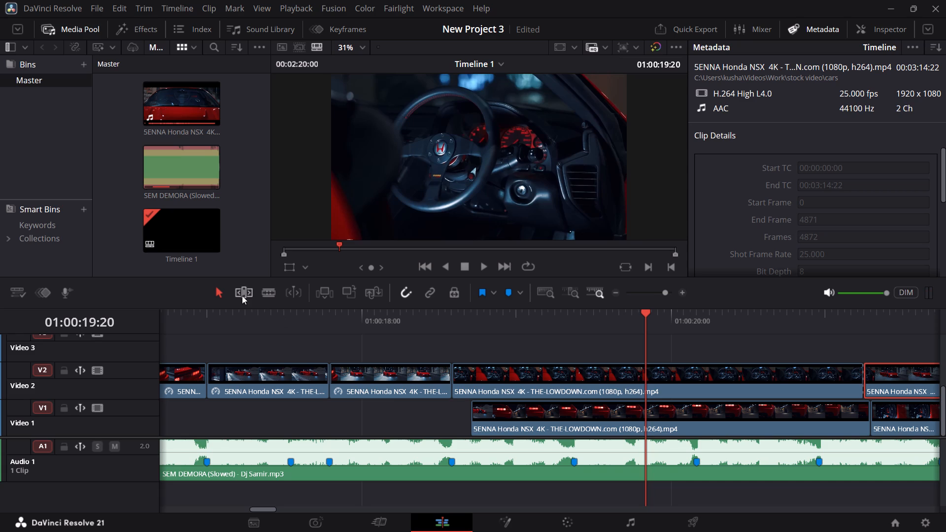
Replay the steering wheel clip on V2 repeatedly, from about 01:00:18 up to the open-door front view near 01:00:21, against the beat markers.
key("space")
key("space")
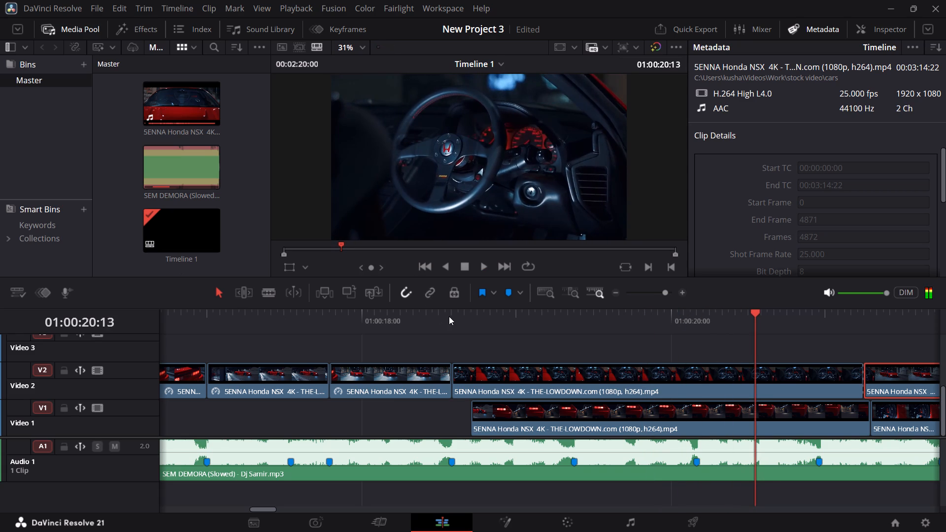
left_click(449, 316)
key("space")
key("space")
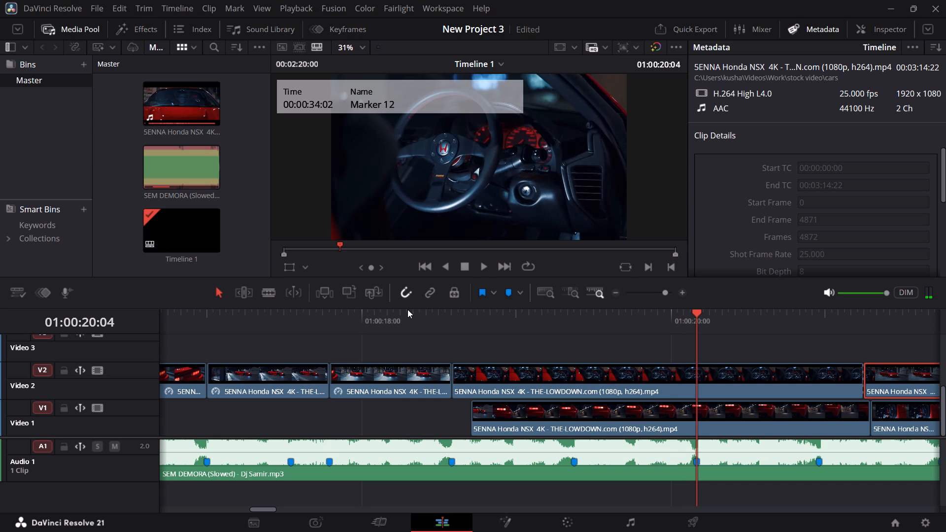
left_click(363, 318)
key("space")
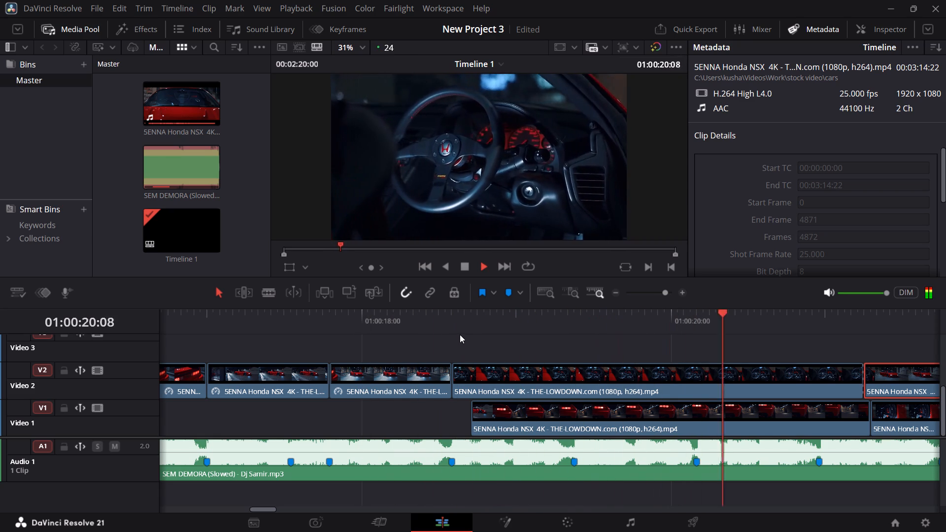
left_click(460, 334)
left_click(419, 319)
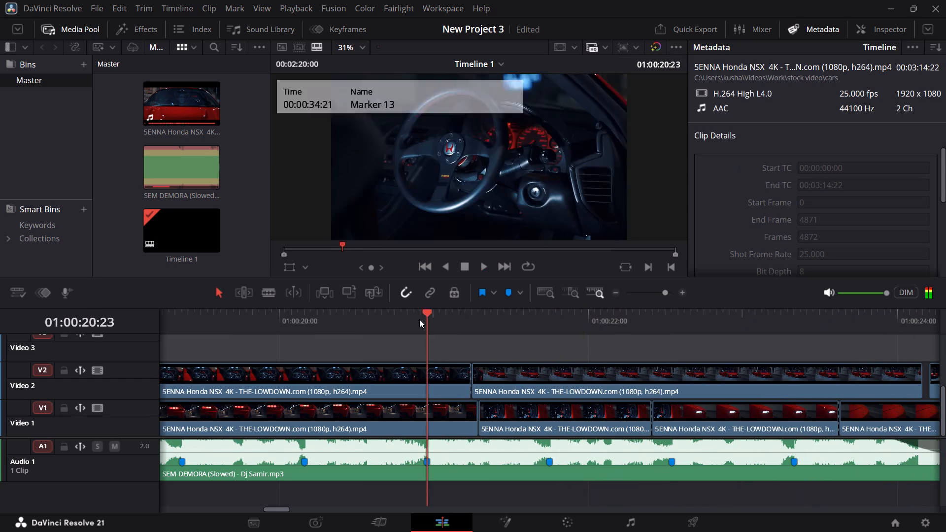
key("space")
scroll(453, 323, "up", 4, "ctrl")
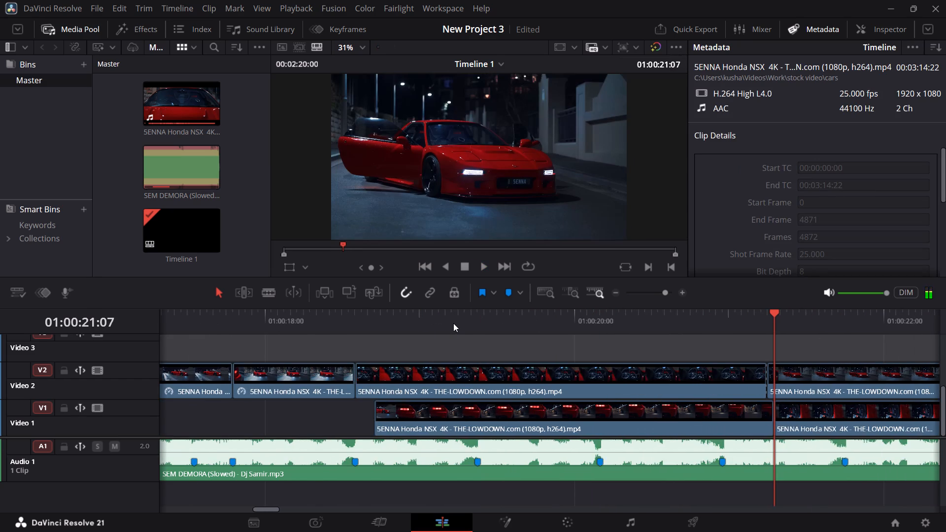
scroll(453, 323, "up", 2, "ctrl")
left_click(405, 320)
key("space")
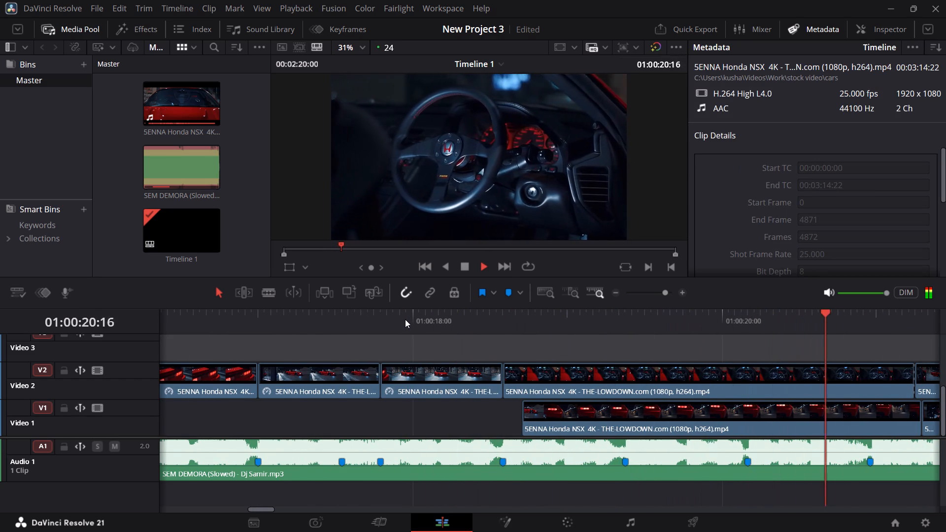
key("space")
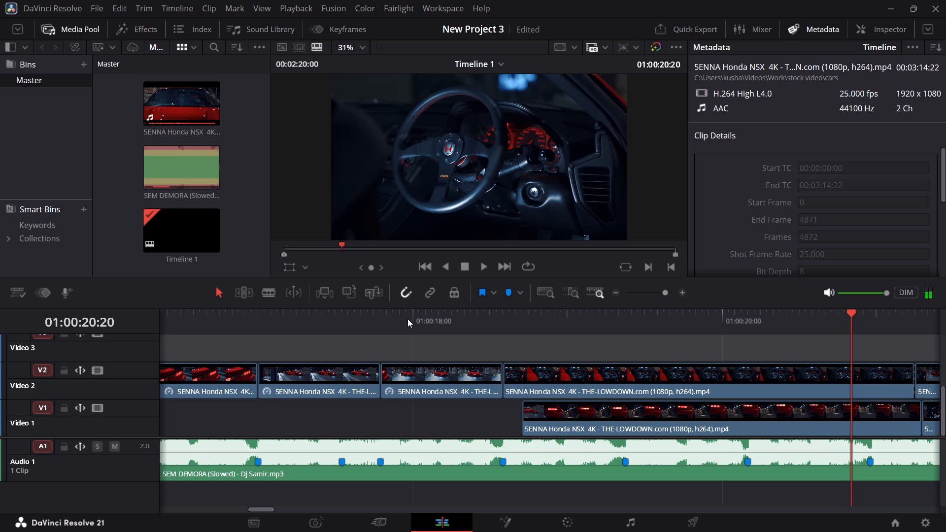
left_click(407, 319)
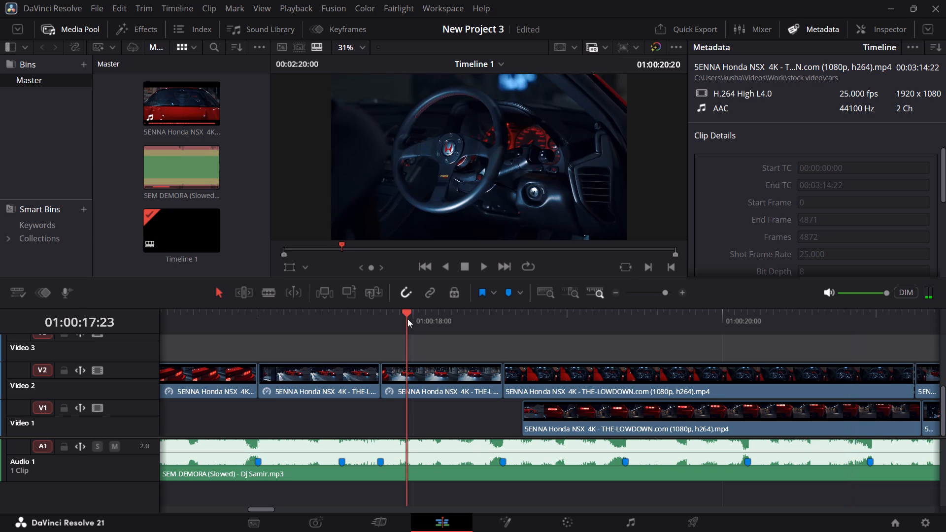
key("space")
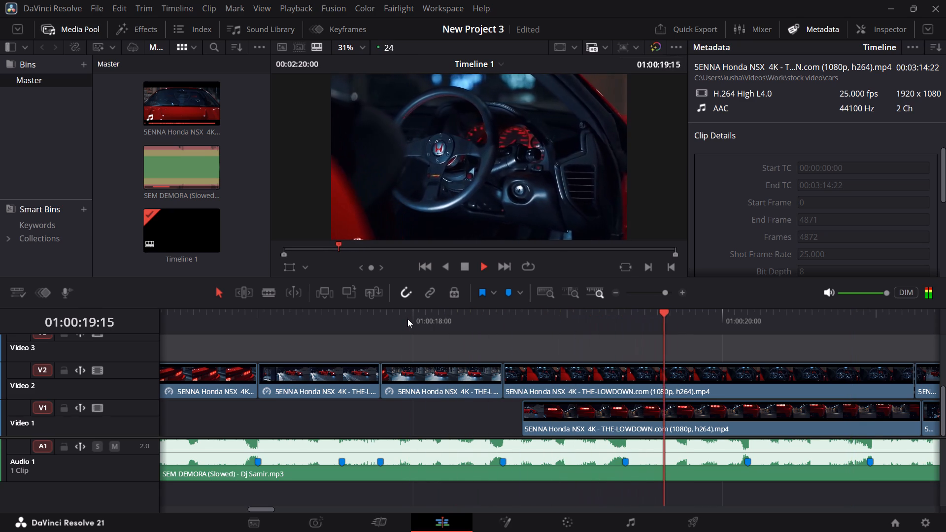
key("space")
left_click(407, 319)
key("space")
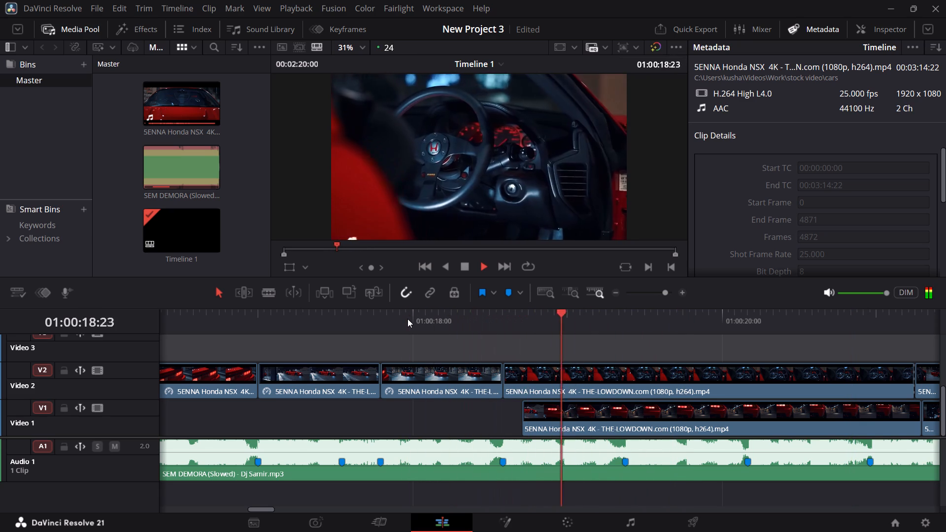
key("space")
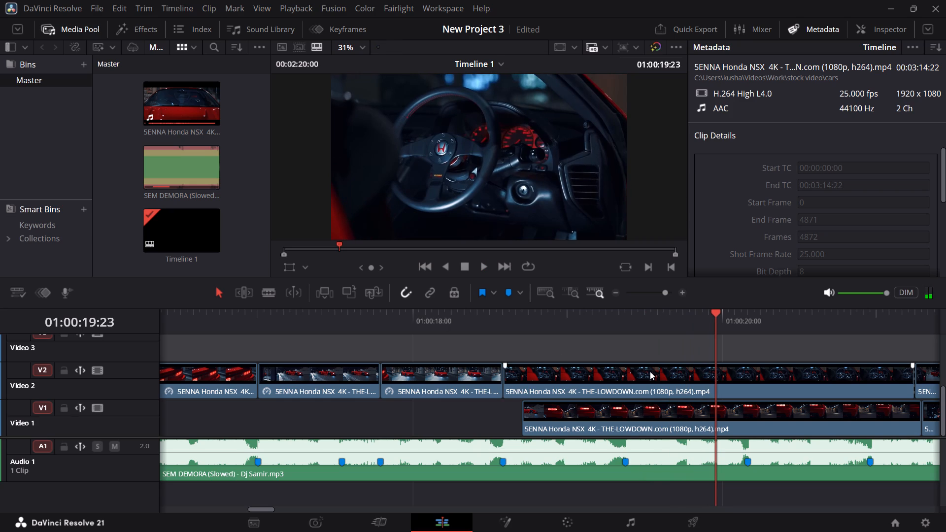
Move the last V2 clip, the open-door rear view, up to V3 so it ends with the open-door front view near 01:00:24.
scroll(650, 371, "down", 4, "ctrl")
left_click_drag(645, 329, 707, 325)
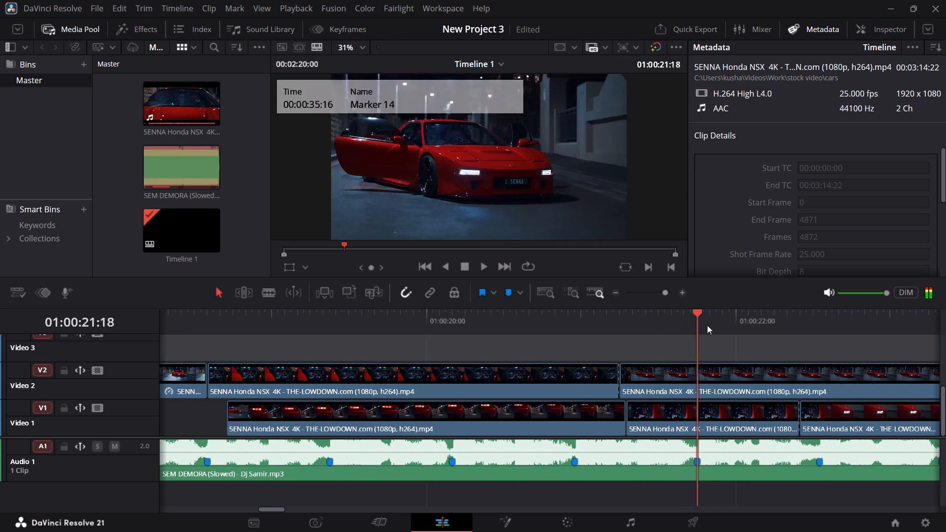
left_click_drag(707, 325, 827, 323)
scroll(671, 353, "down", 4, "ctrl")
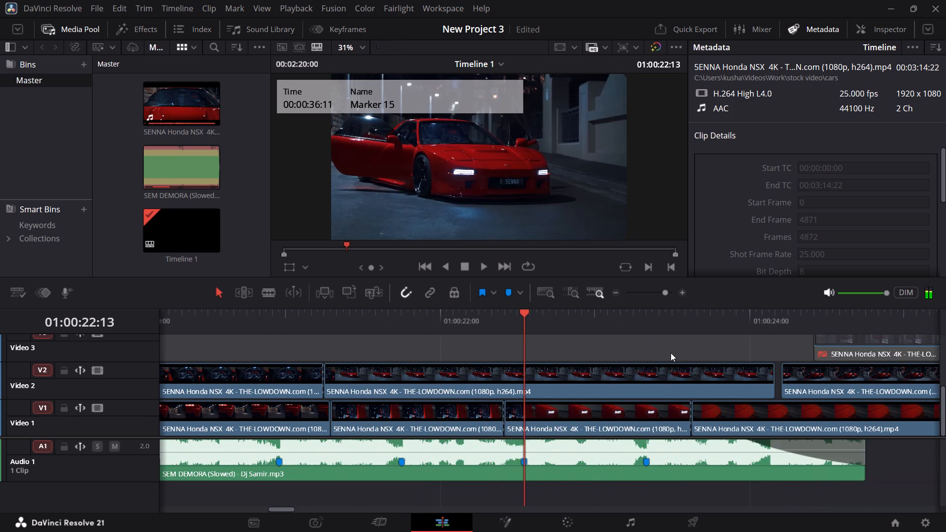
scroll(671, 353, "down", 12, "alt")
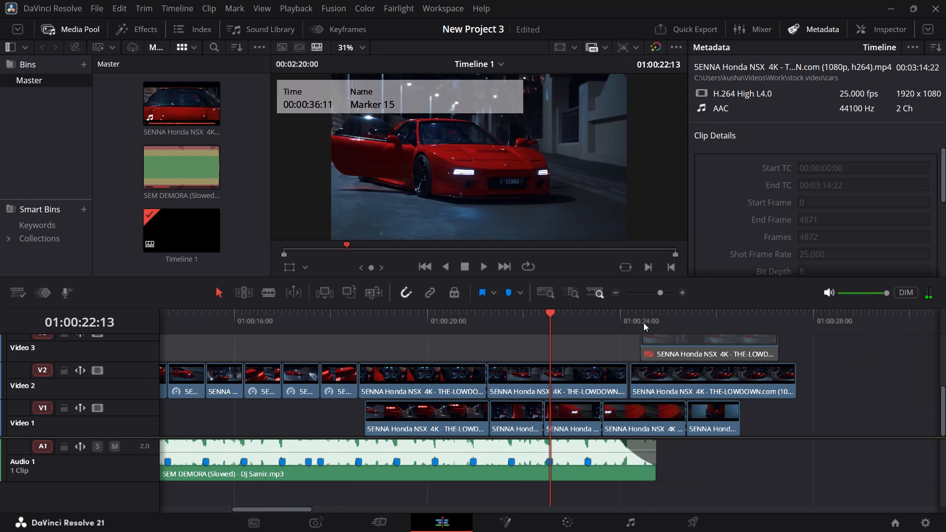
left_click_drag(643, 317, 701, 328)
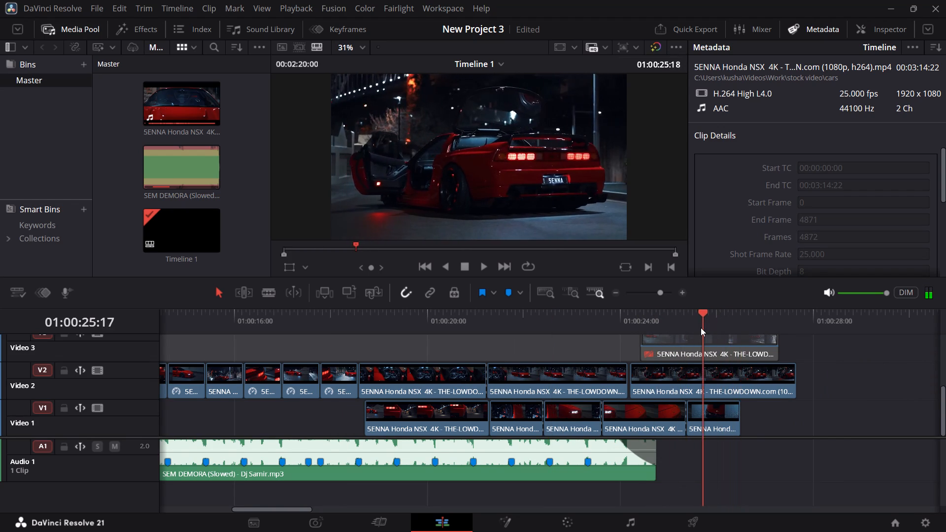
left_click_drag(701, 328, 697, 327)
left_click_drag(662, 386, 653, 373)
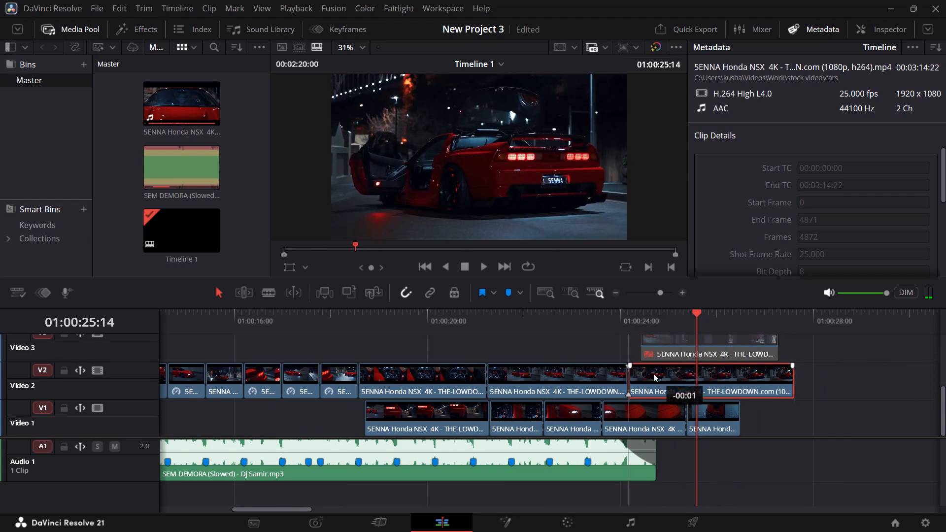
left_click_drag(653, 373, 495, 414)
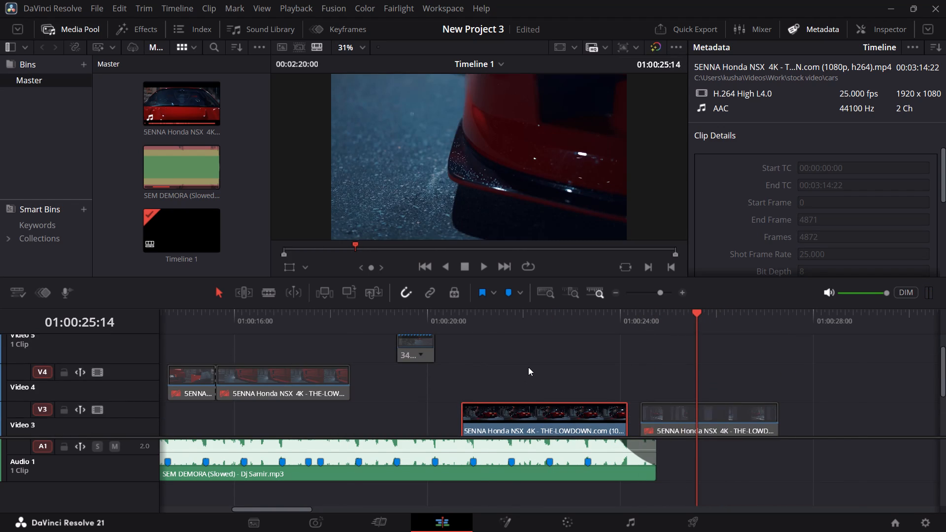
Move the rear-view clip on V3 earlier over the steering wheel clip, to start at about 01:00:19:02.
scroll(529, 366, "down", 2, "ctrl")
scroll(529, 366, "up", 1, "ctrl")
scroll(529, 366, "down", 1, "alt")
scroll(529, 366, "down", 4)
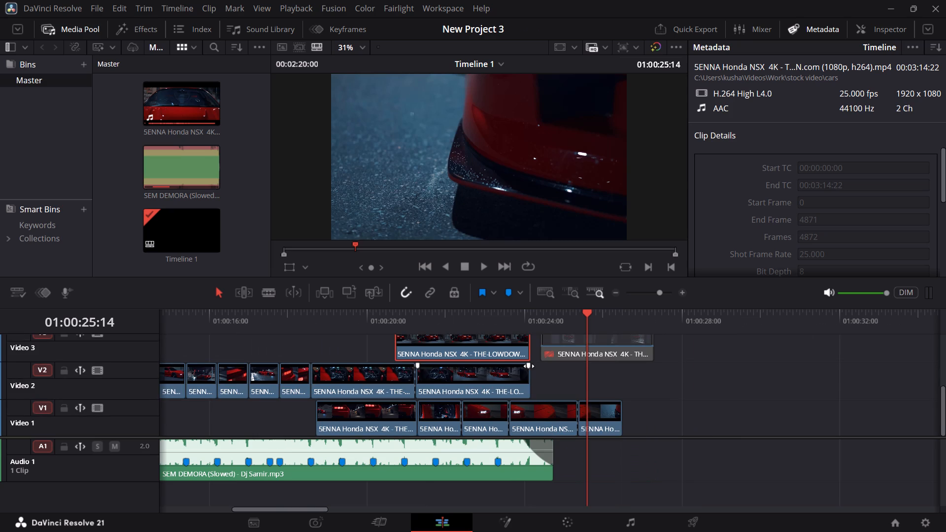
left_click(281, 312)
key("space")
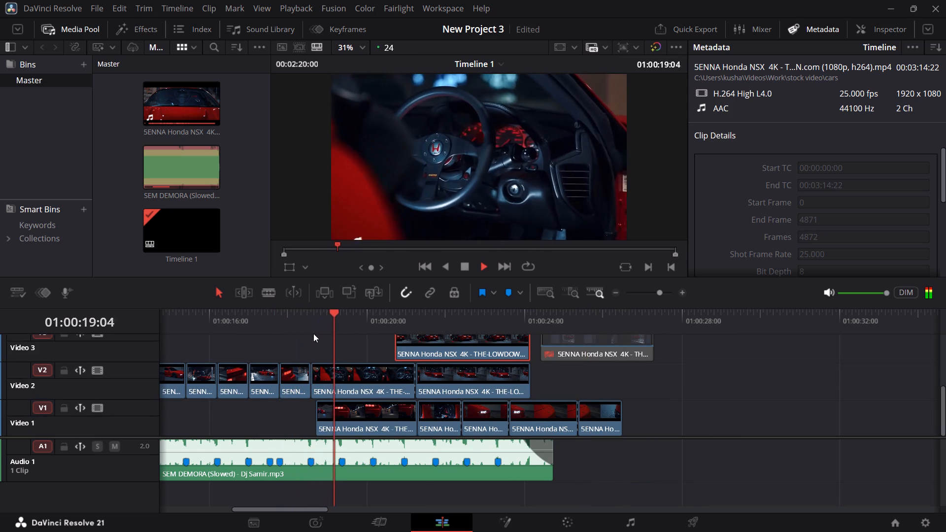
key("space")
left_click_drag(445, 344, 377, 345)
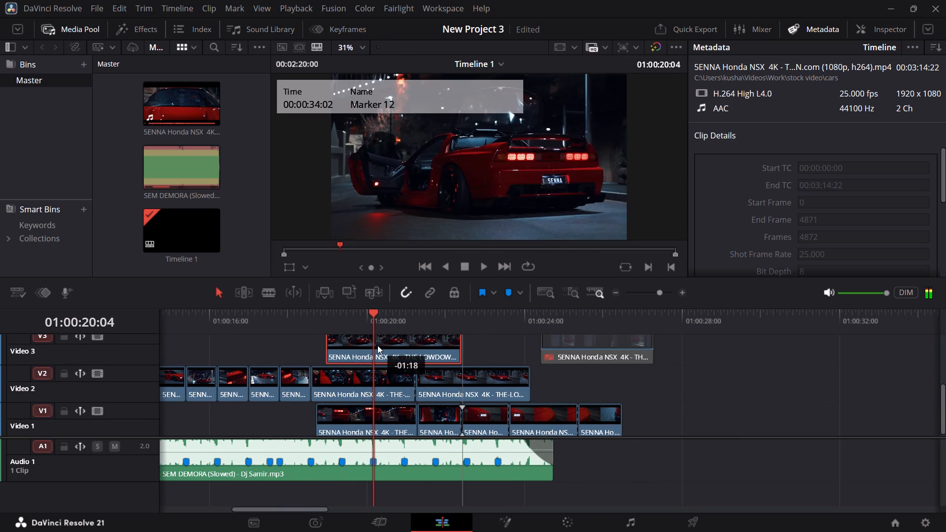
left_click_drag(377, 345, 380, 345)
Replay from about 01:00:18 through the steering wheel clip into the rear-view clip on V3 near 01:00:20 to check its timing.
scroll(374, 349, "up", 6, "alt")
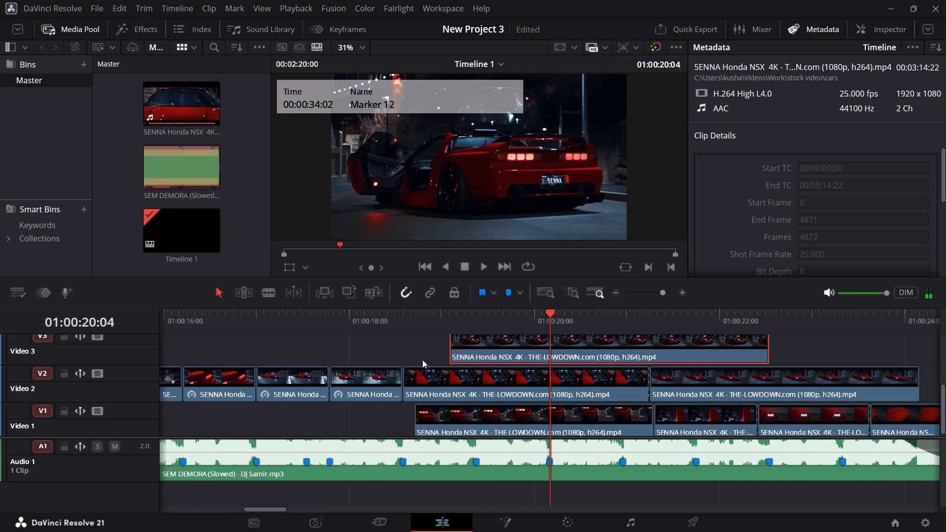
left_click(385, 314)
key("space")
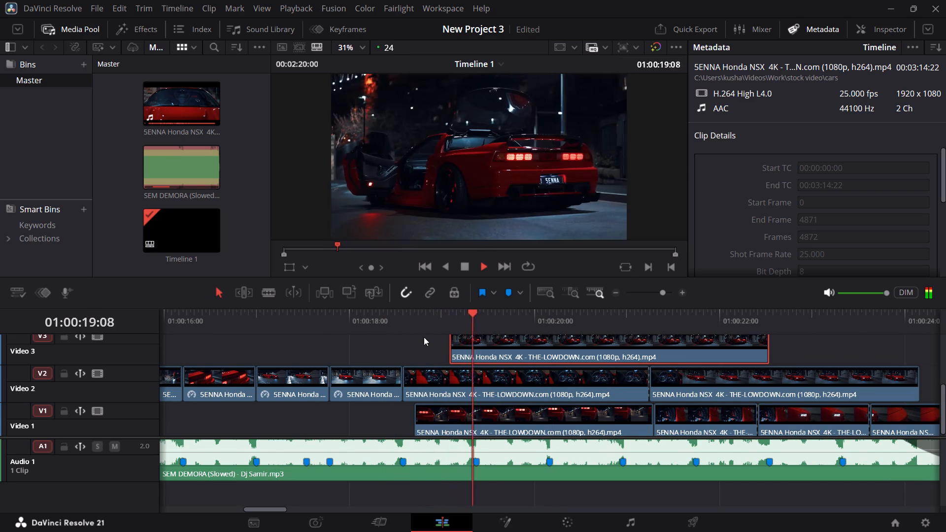
key("space")
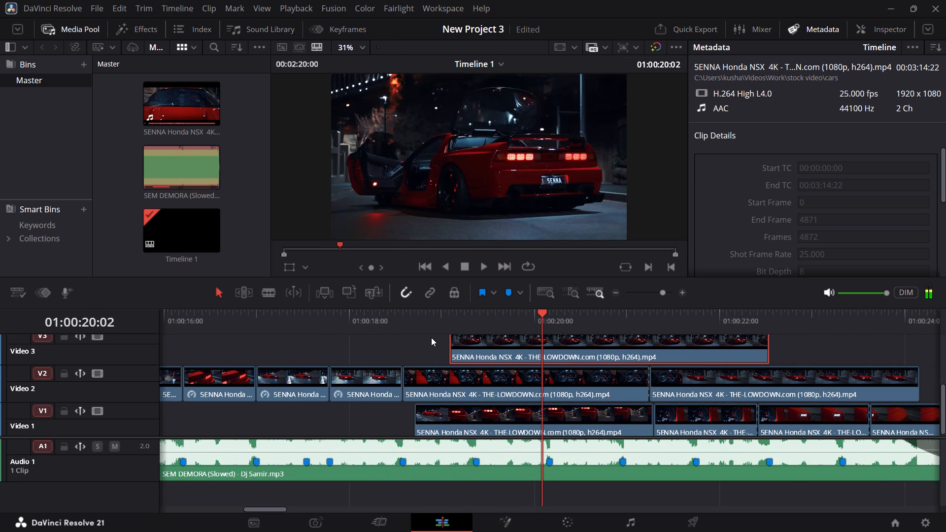
left_click(398, 315)
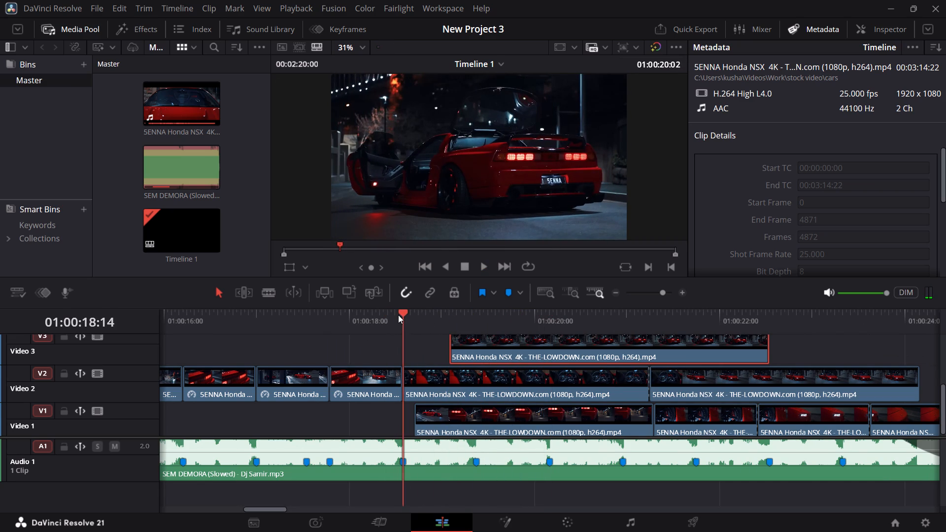
key("space")
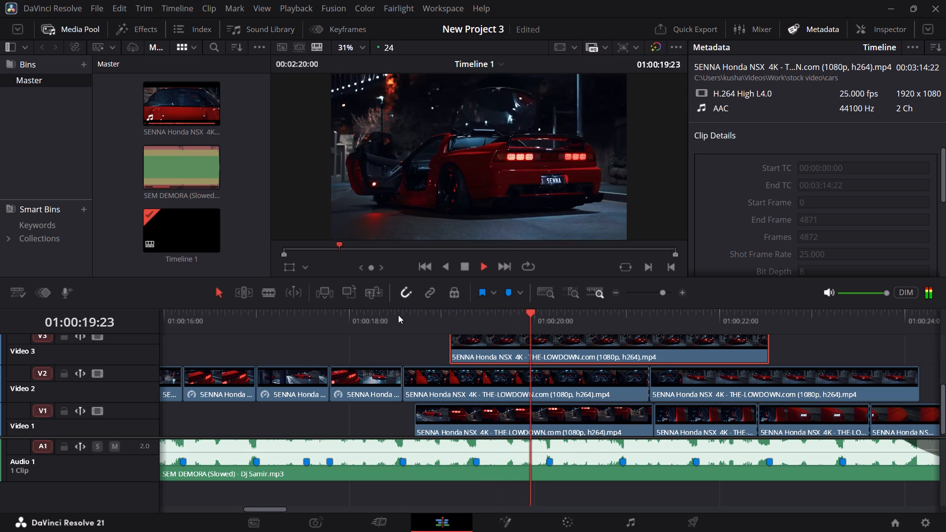
key("space")
left_click(375, 314)
key("space")
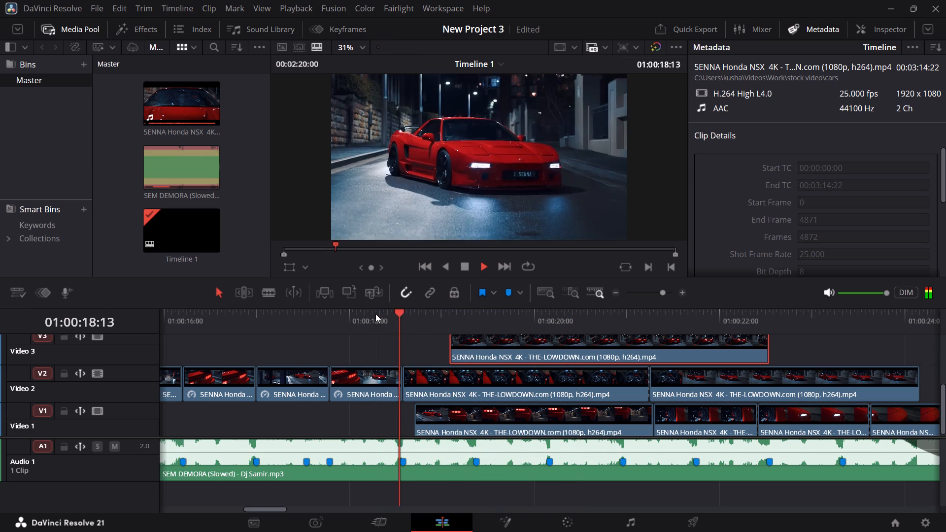
key("space")
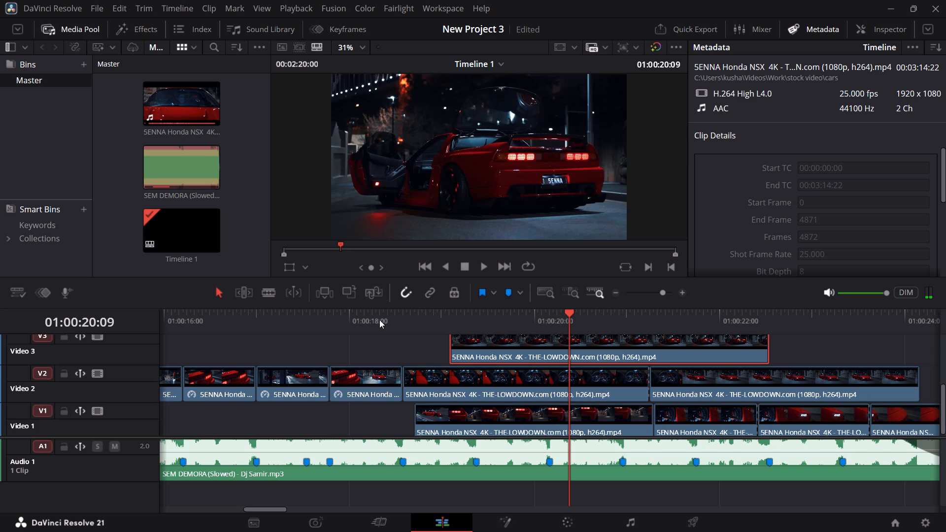
Replay the cut from the steering wheel clip to the rear-view clip on V3 near 01:00:19 repeatedly against the beat markers.
left_click(379, 320)
key("space")
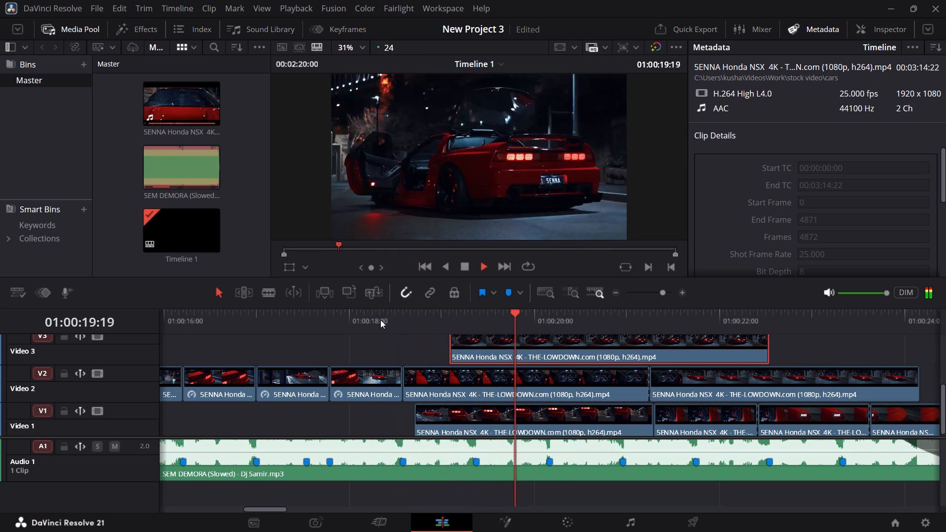
left_click(383, 319)
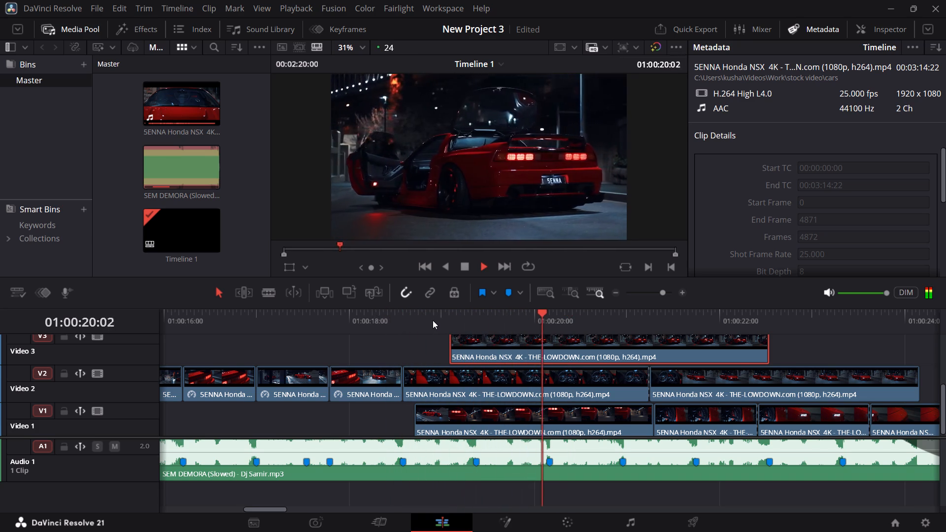
left_click(432, 320)
left_click(432, 320)
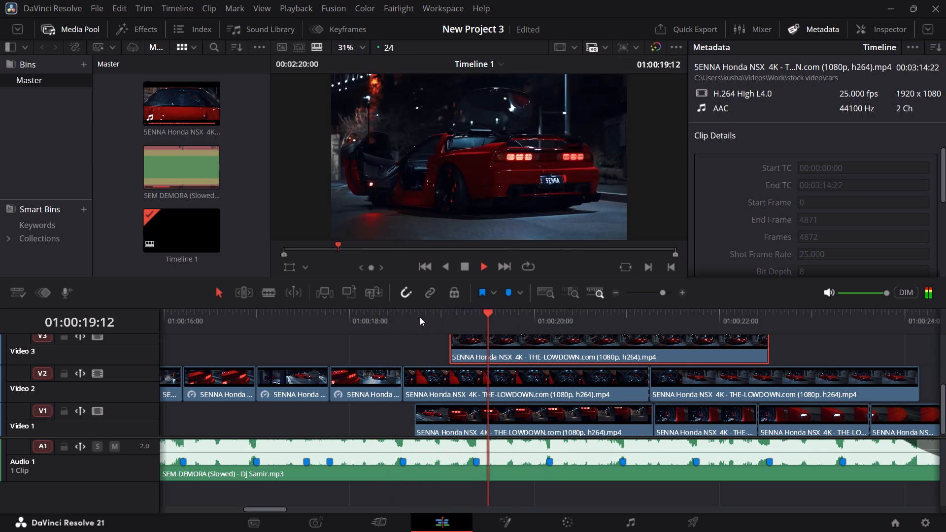
left_click(419, 317)
left_click(444, 319)
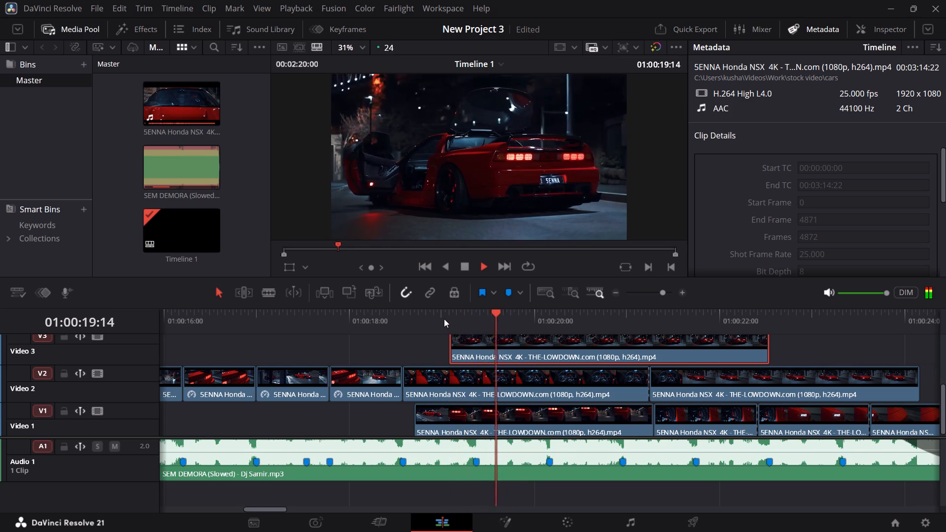
left_click(444, 319)
left_click(444, 319)
left_click(444, 319)
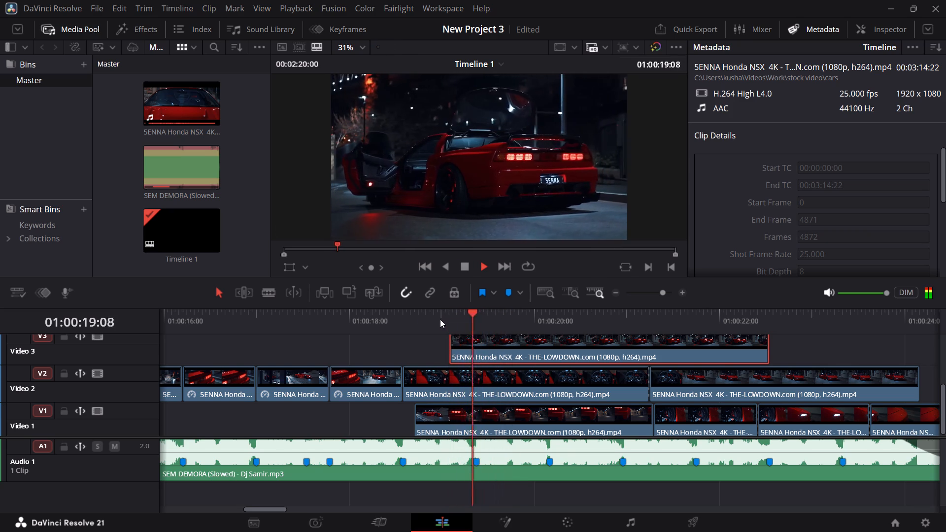
left_click(436, 320)
left_click(433, 322)
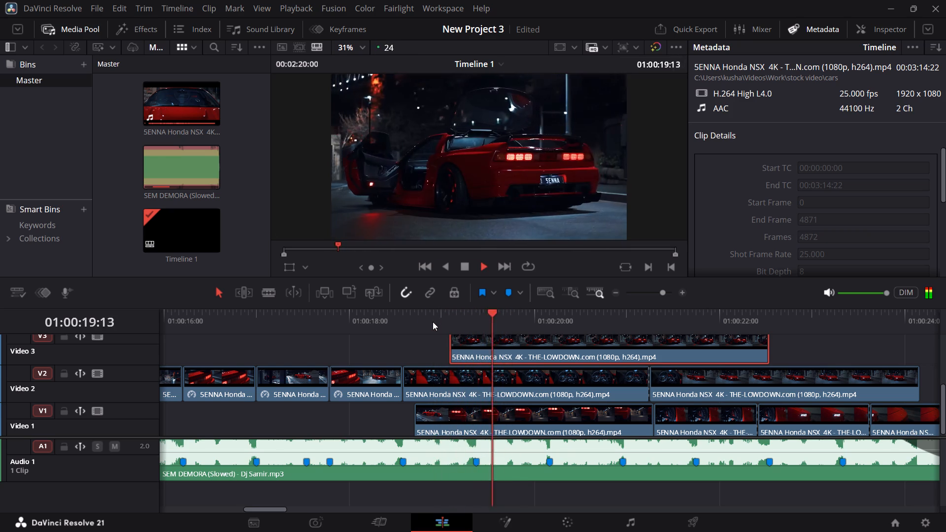
left_click(433, 322)
left_click(433, 322)
left_click(433, 322)
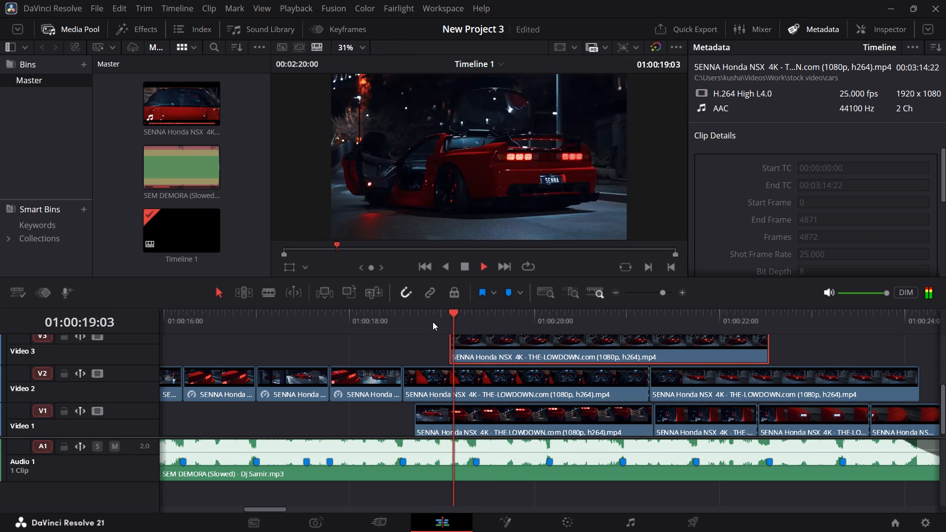
triple_click(433, 322)
Replay the steering wheel clip from its start near 01:00:18:15 into the rear-view clip on V3, checking the cut against the beat.
left_click(409, 324)
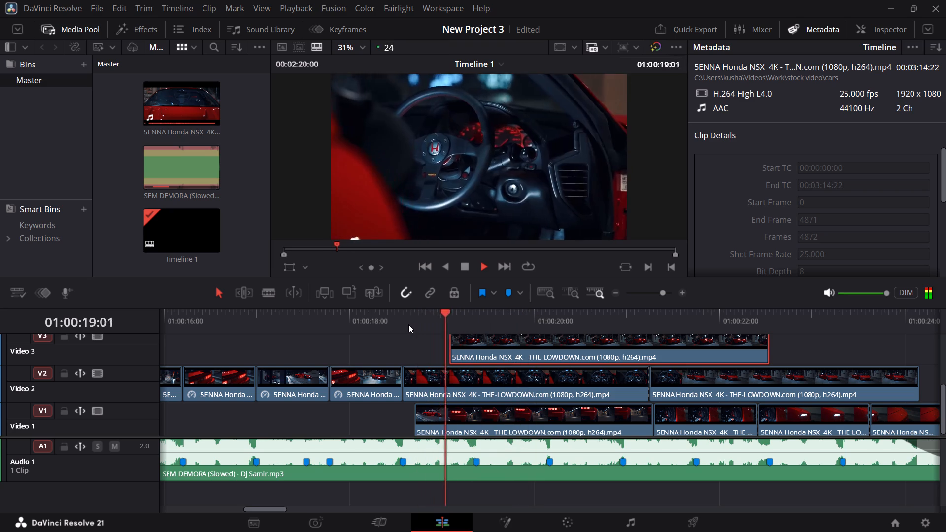
left_click(408, 324)
left_click(407, 325)
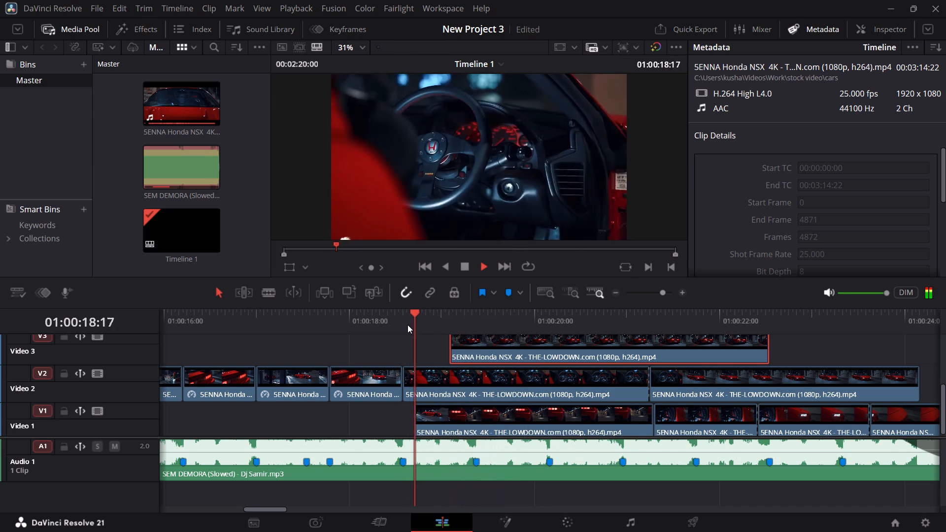
left_click(407, 325)
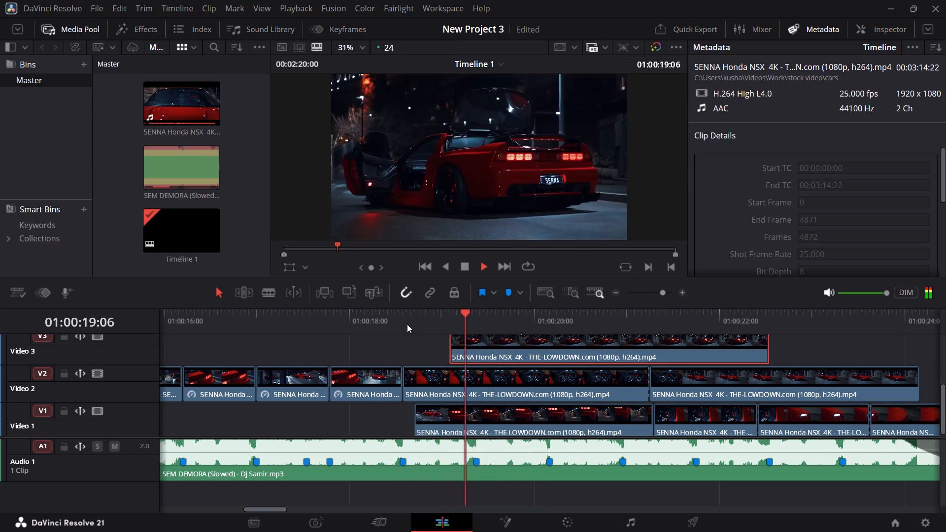
left_click(407, 324)
left_click(407, 324)
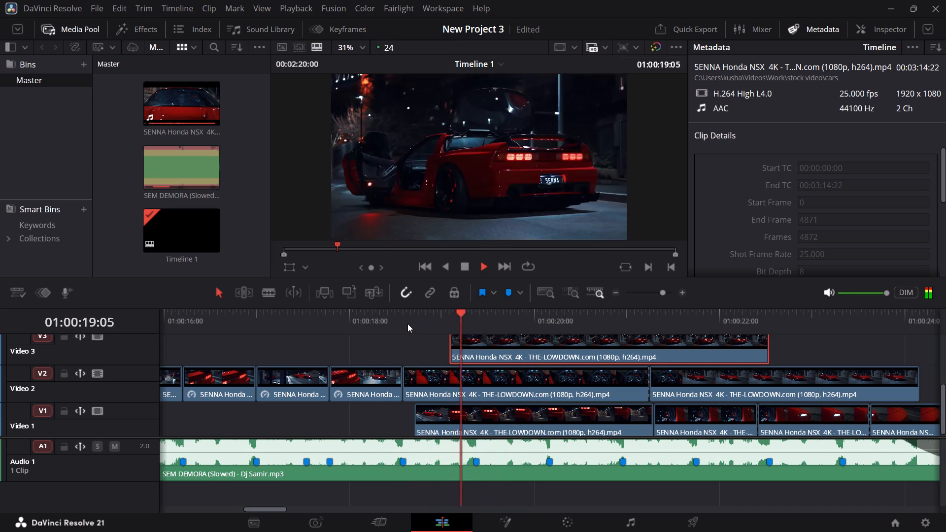
left_click(407, 324)
left_click(407, 324)
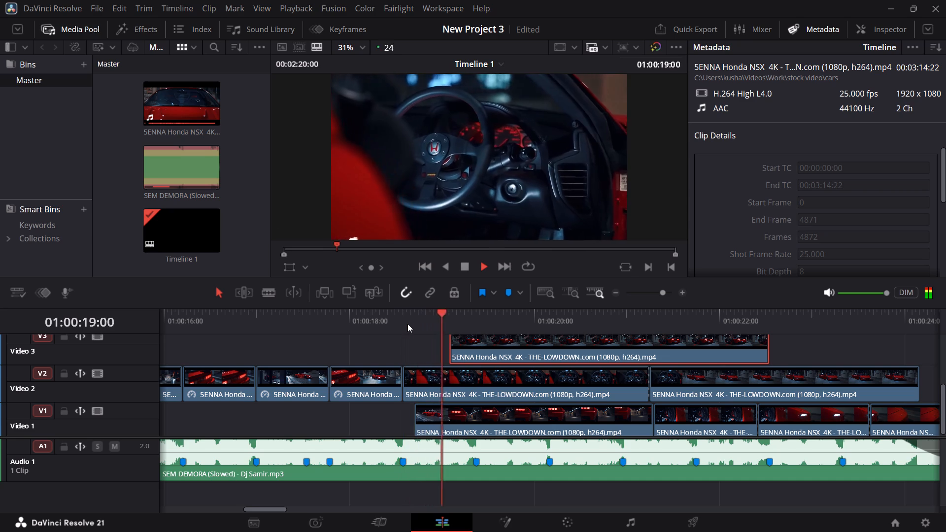
left_click(380, 322)
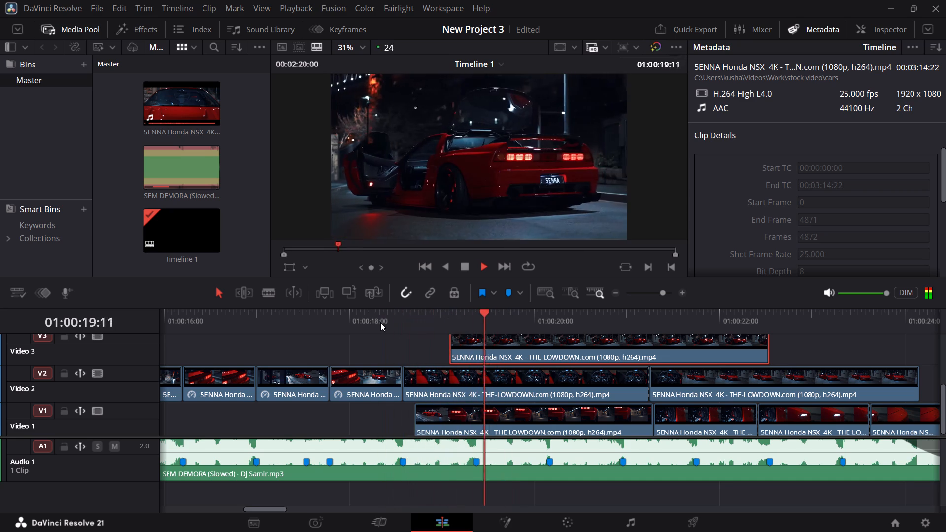
key("space")
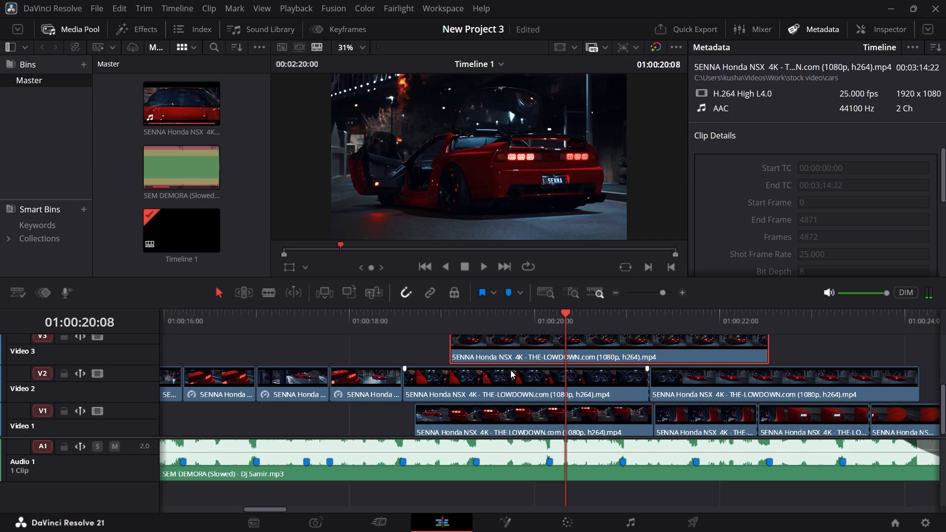
Look over the short V2 clips between about 01:00:11 and 01:00:18 and scrub back to 01:00:17:10 to examine the preceding shots.
left_click(356, 326)
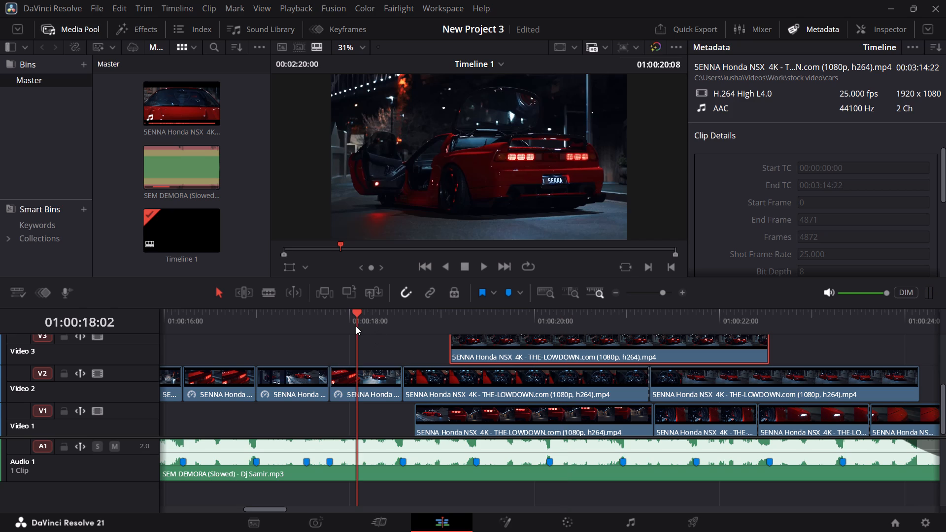
scroll(361, 326, "up", 6, "ctrl")
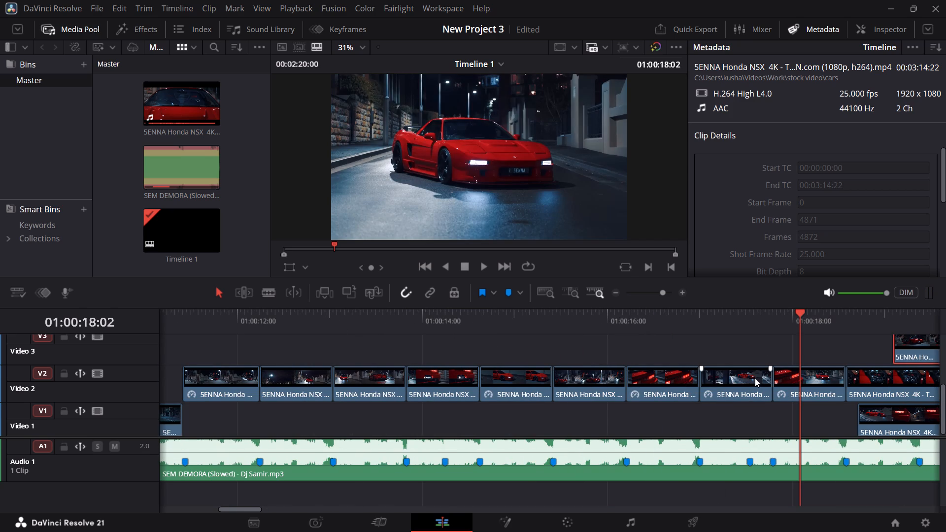
scroll(754, 380, "down", 2, "ctrl")
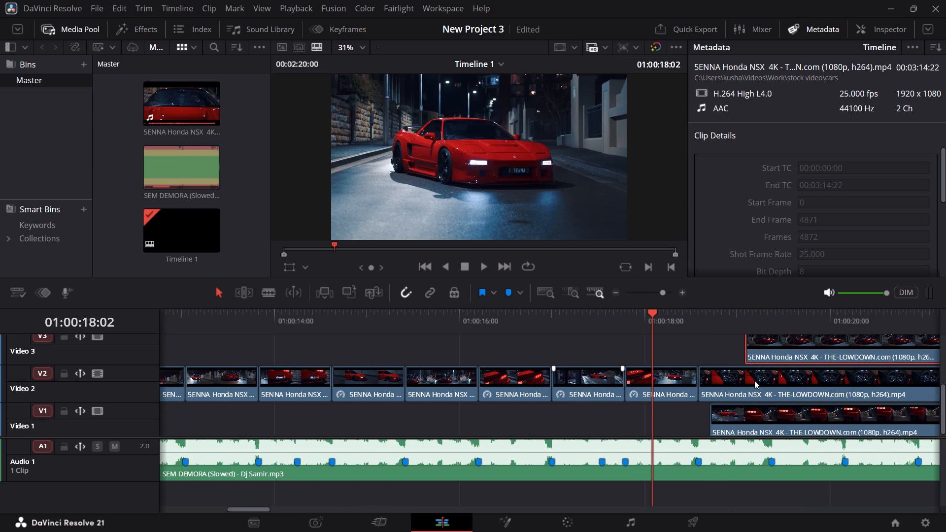
scroll(754, 380, "down", 1, "ctrl")
left_click_drag(582, 329, 517, 332)
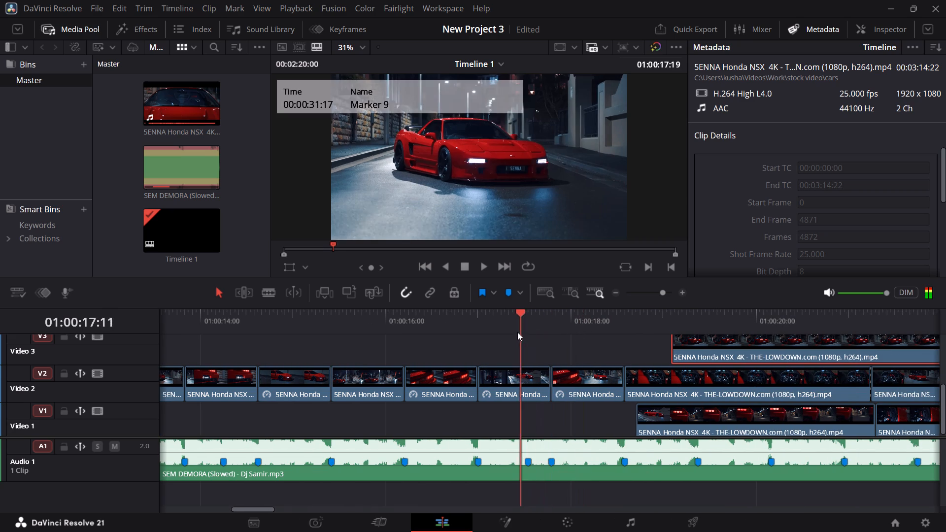
left_click_drag(517, 332, 518, 332)
scroll(521, 332, "up", 2, "ctrl")
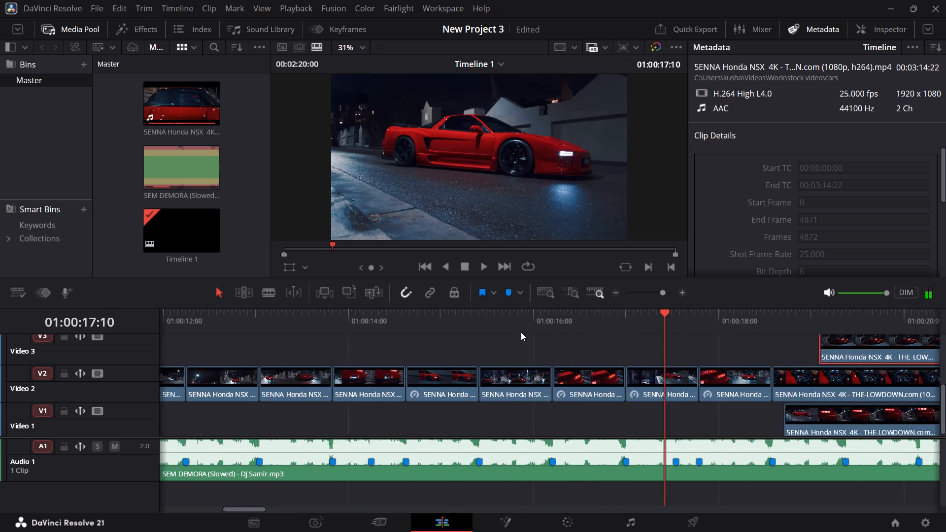
scroll(521, 332, "up", 2, "ctrl")
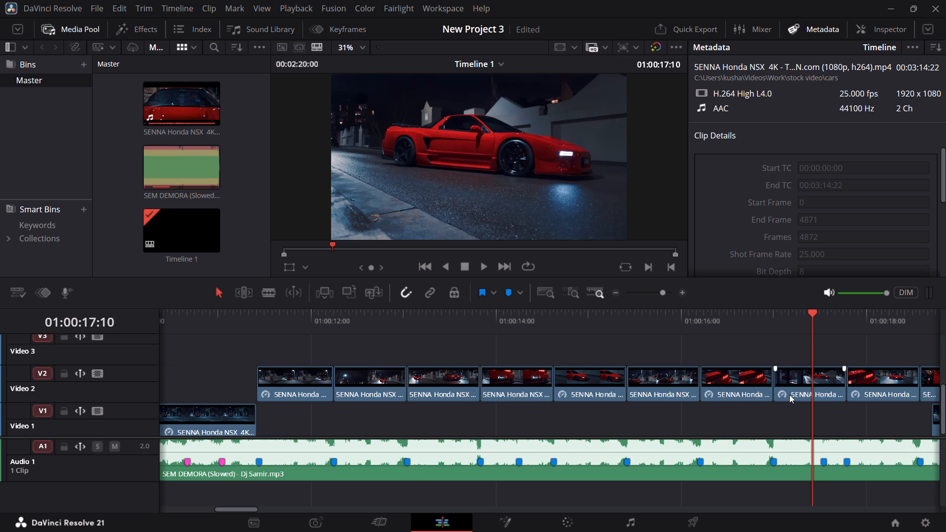
scroll(789, 395, "down", 4, "ctrl")
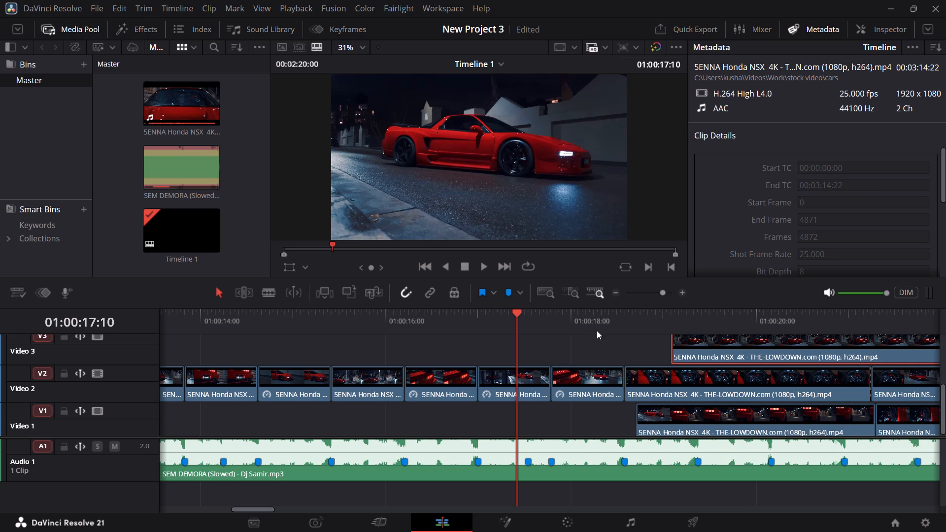
Replay from about 01:00:18 through the steering wheel and rear-view clips, up to the open-door front view near 01:00:23:16.
left_click(613, 322)
key("space")
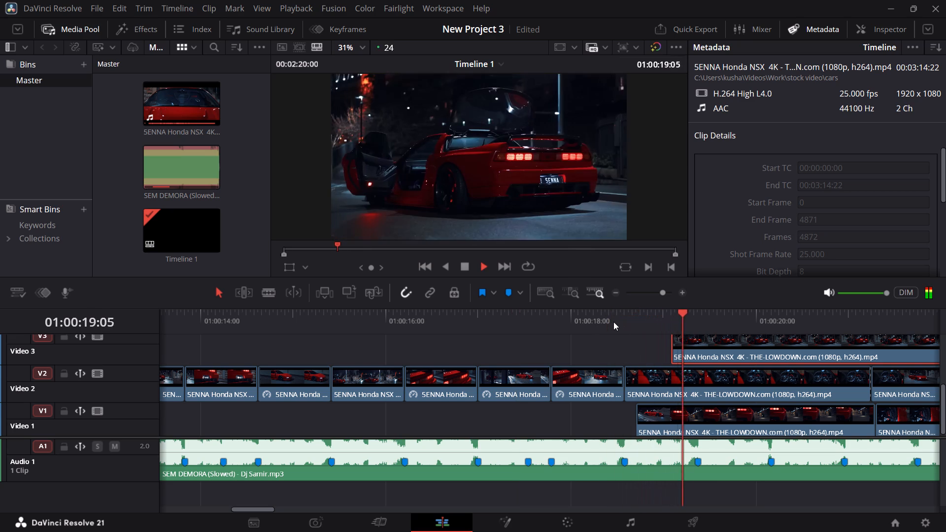
key("space")
left_click(572, 320)
key("space")
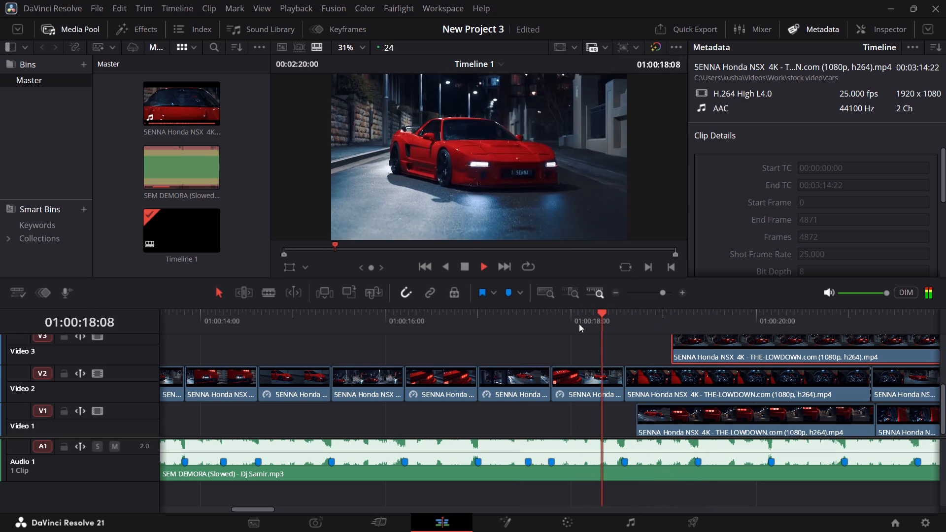
key("space")
left_click(595, 325)
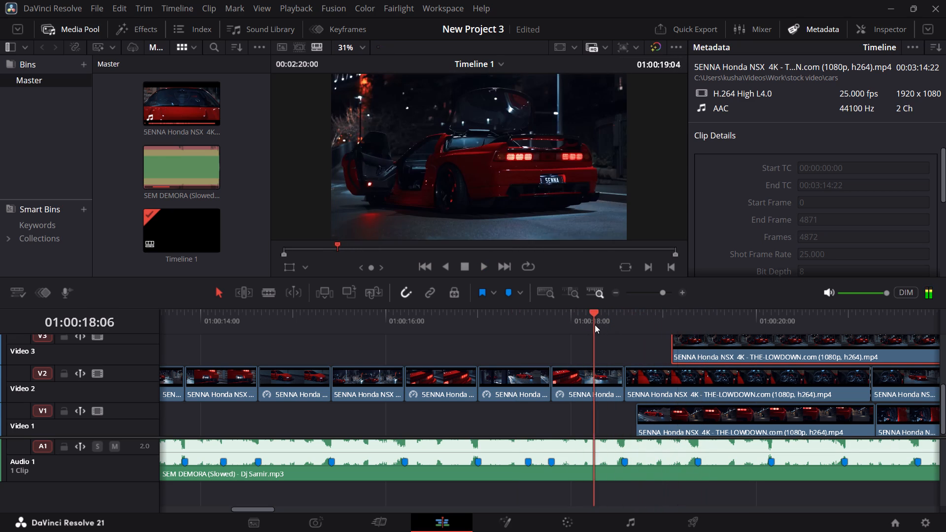
key("space")
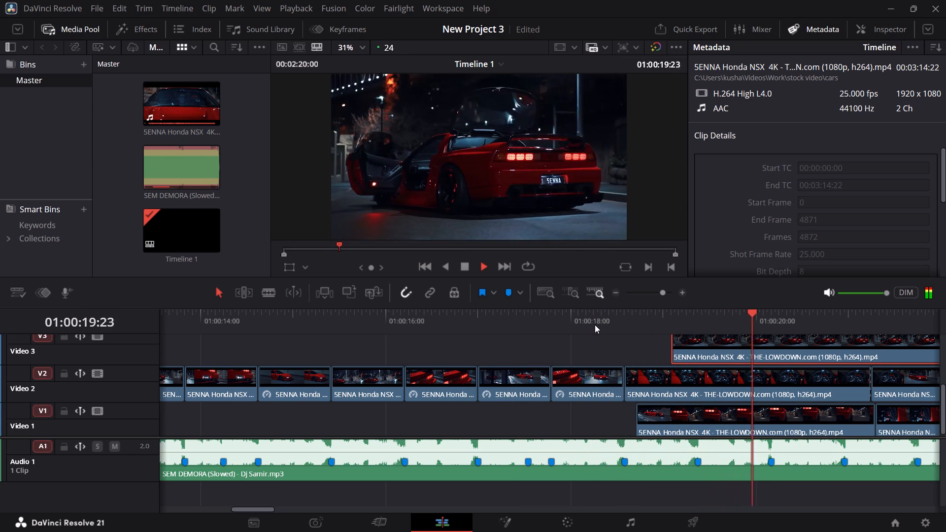
key("space")
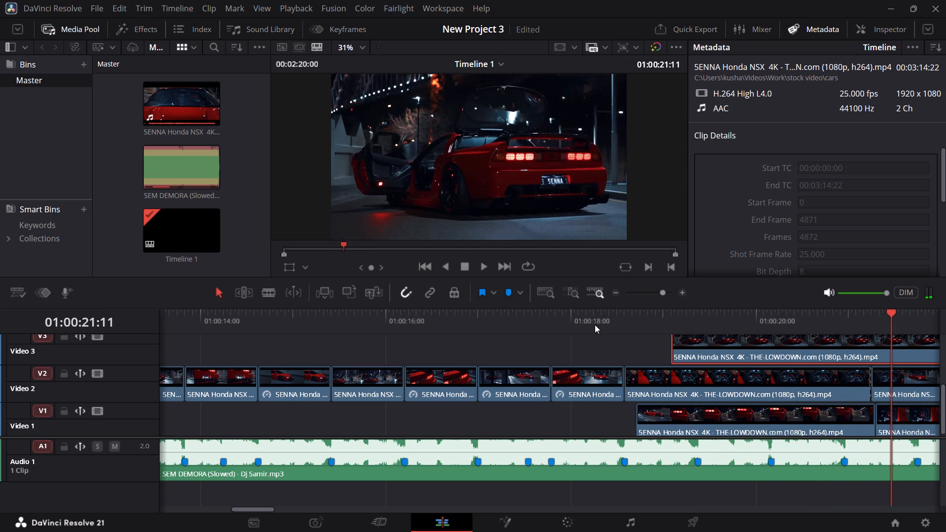
left_click(595, 325)
key("space")
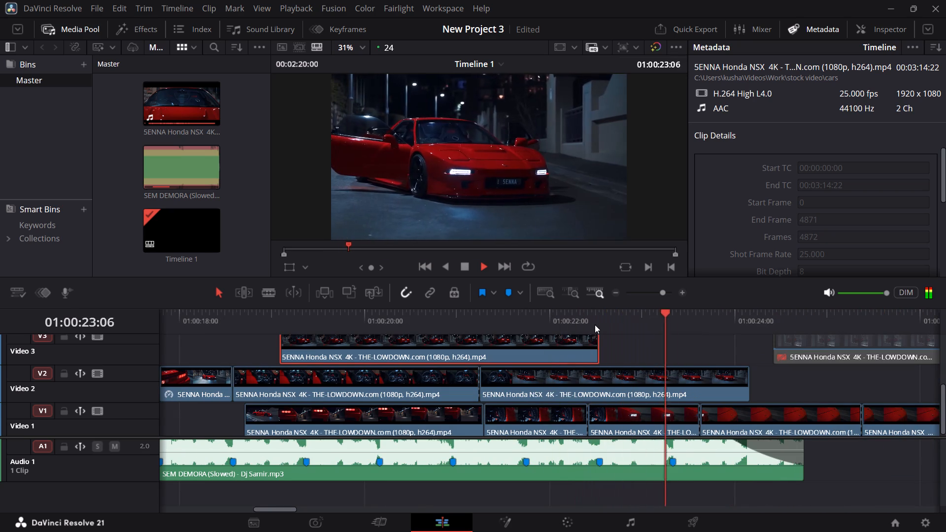
key("space")
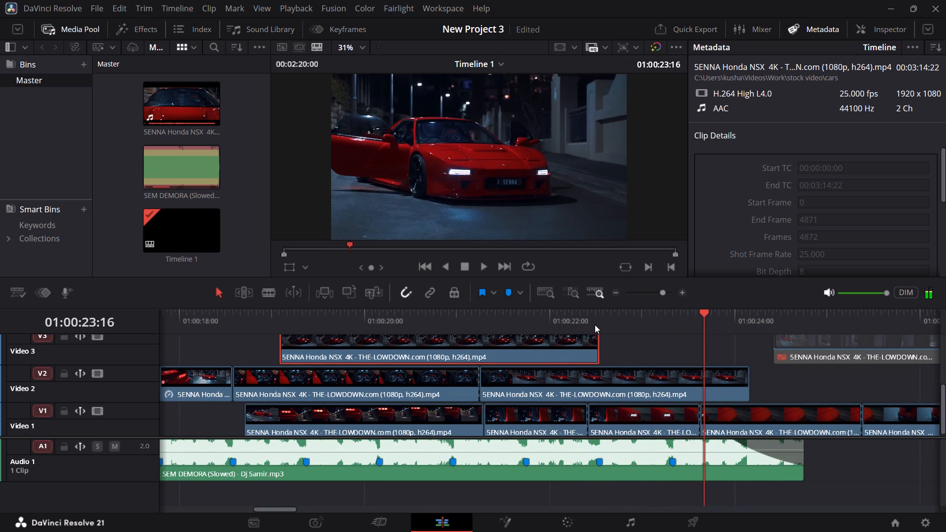
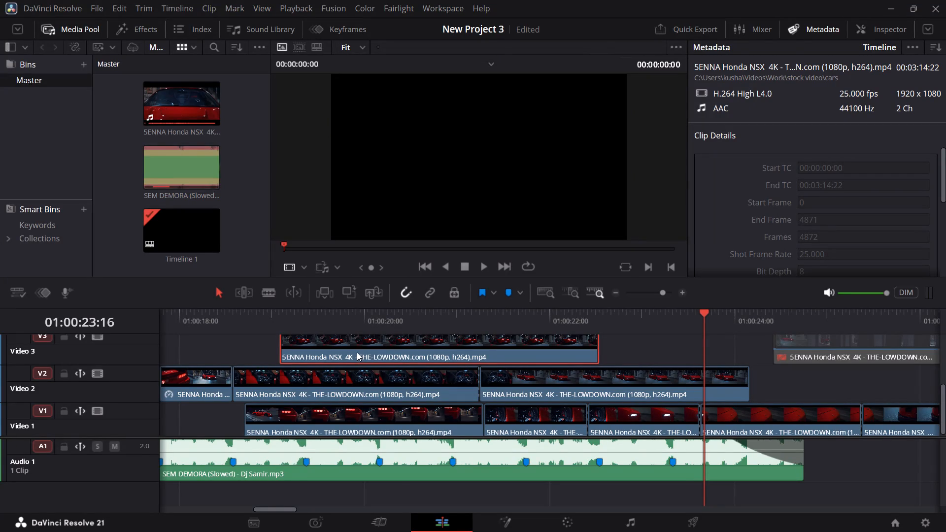
Replay the short V2 clips from about 01:00:17 up to the start of the steering wheel clip near 01:00:18:14, checking cuts against the beat.
scroll(339, 352, "up", 3, "ctrl")
left_click(358, 330)
key("space")
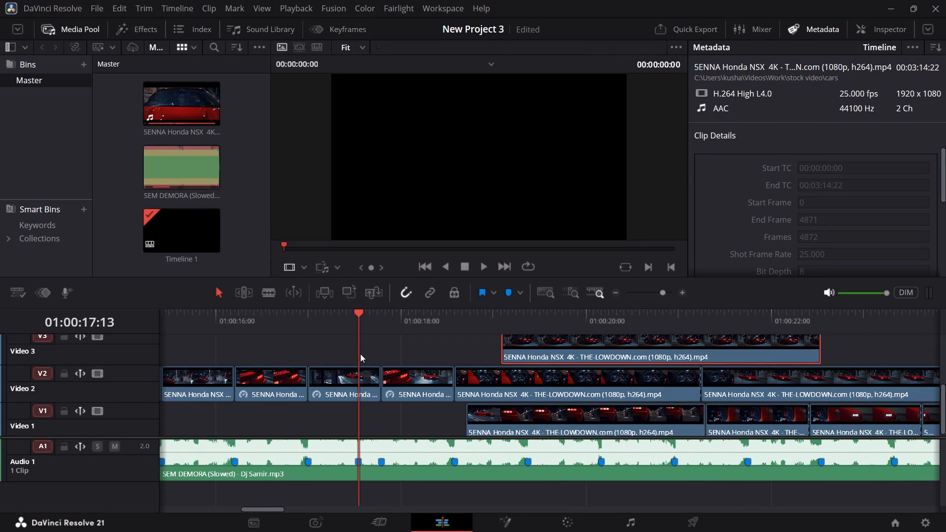
key("space")
key("space")
key("space")
key("space")
key("space")
key("space")
left_click(366, 330)
left_click(372, 346)
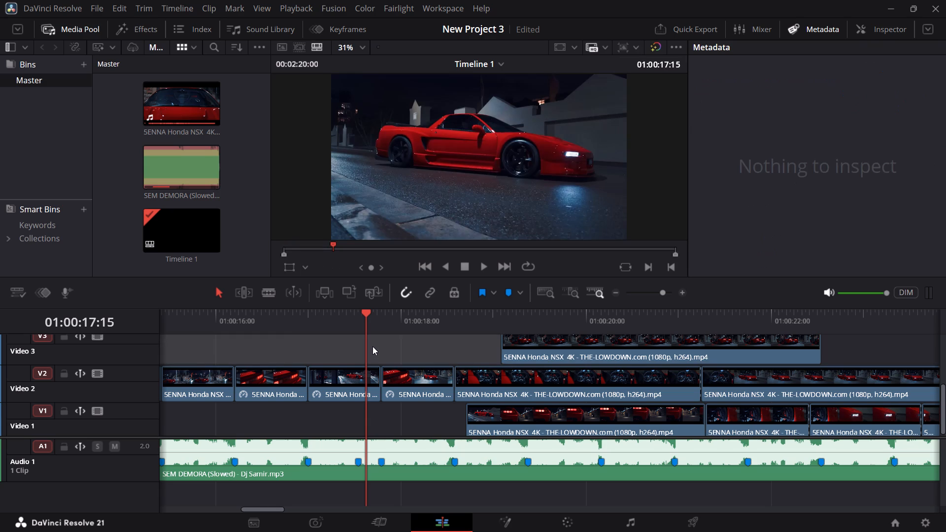
left_click(320, 321)
key("space")
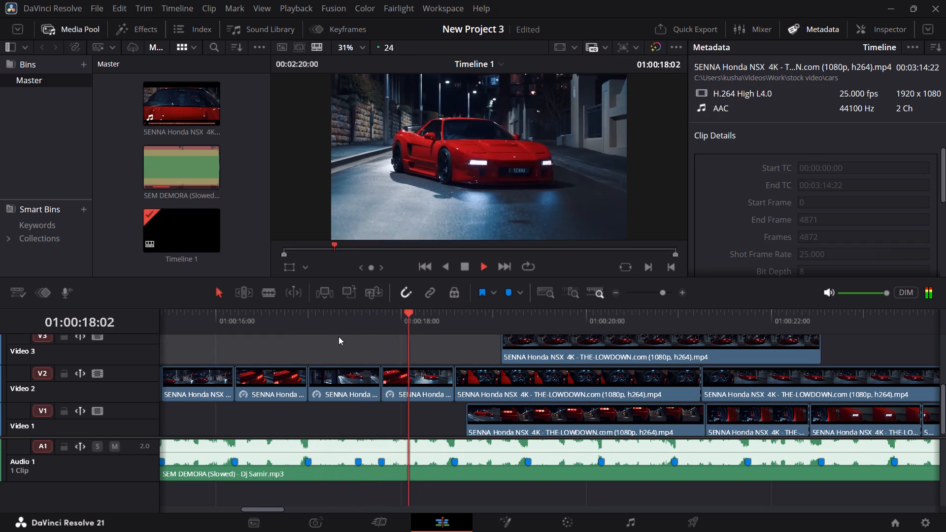
key("space")
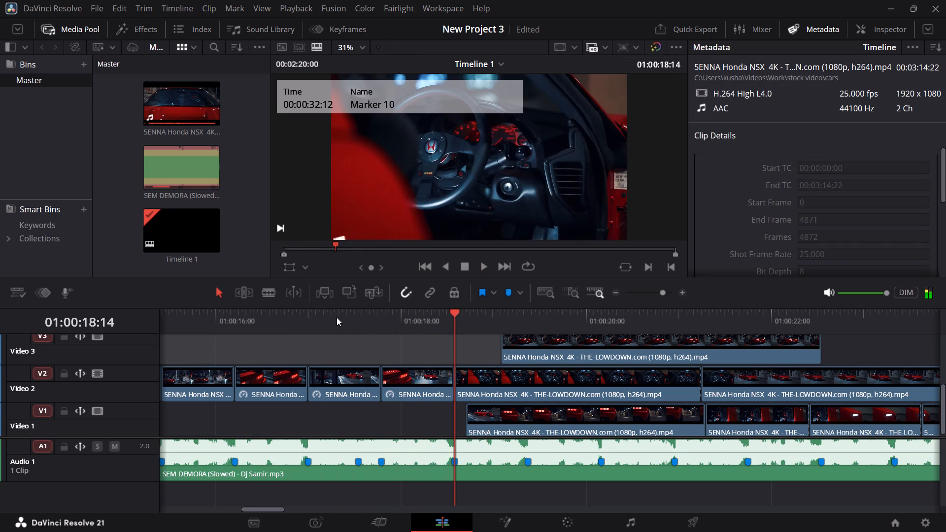
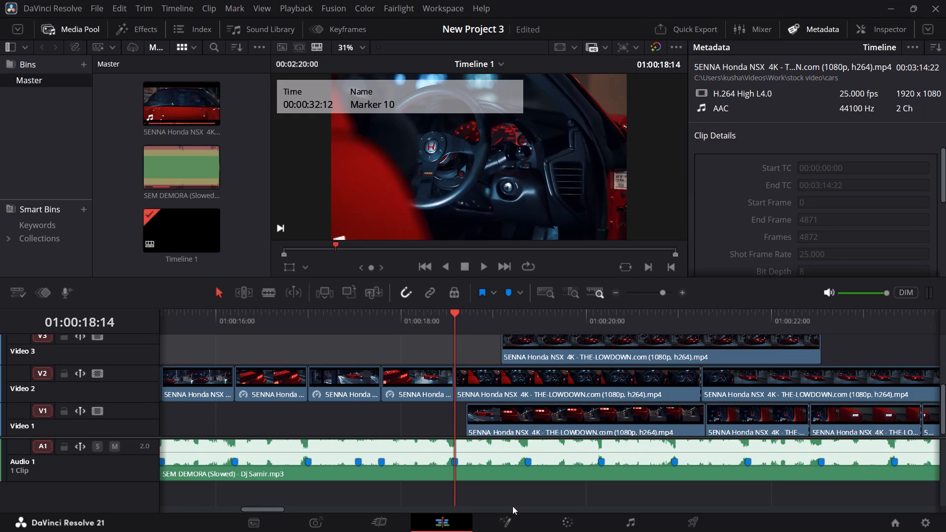
Replay the section from the short V2 clips through the steering wheel clip into the rear-view shot, checking the cuts against the beat markers.
left_click(353, 319)
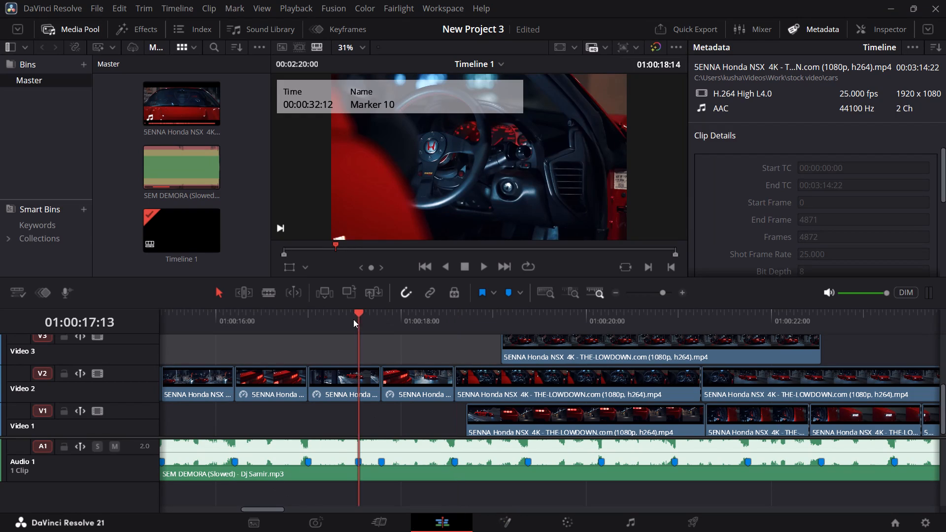
key("space")
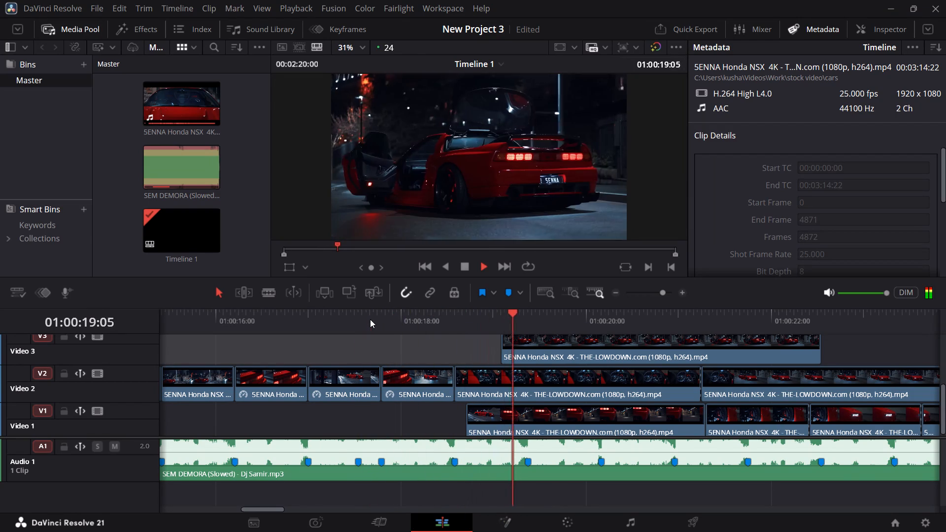
key("space")
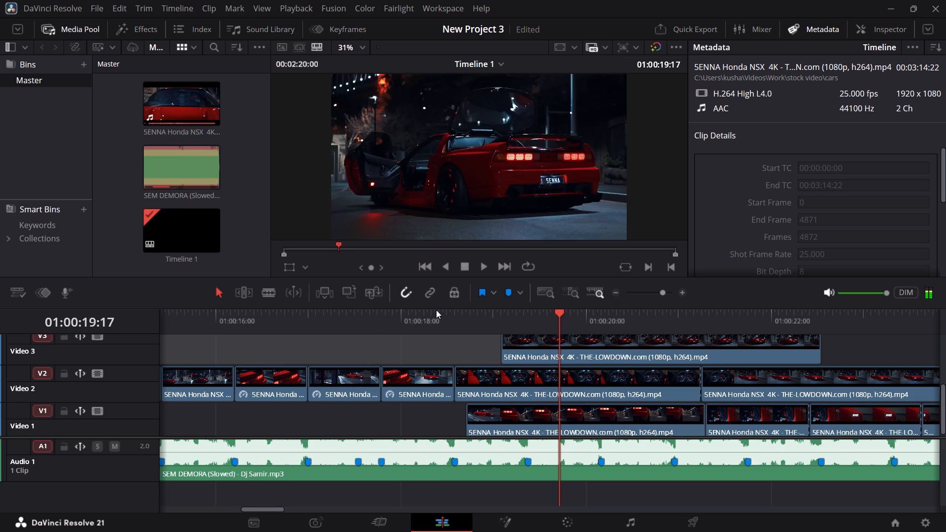
left_click(437, 310)
key("space")
key("space")
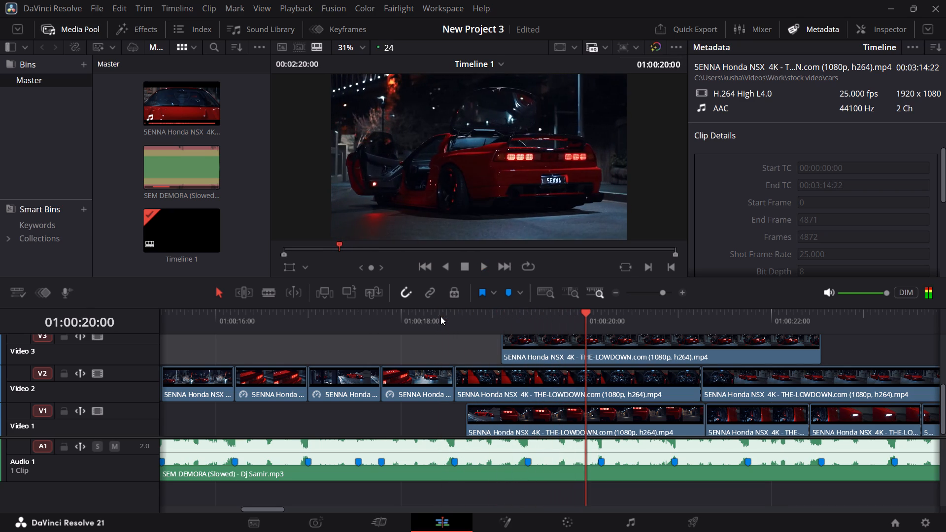
left_click(347, 313)
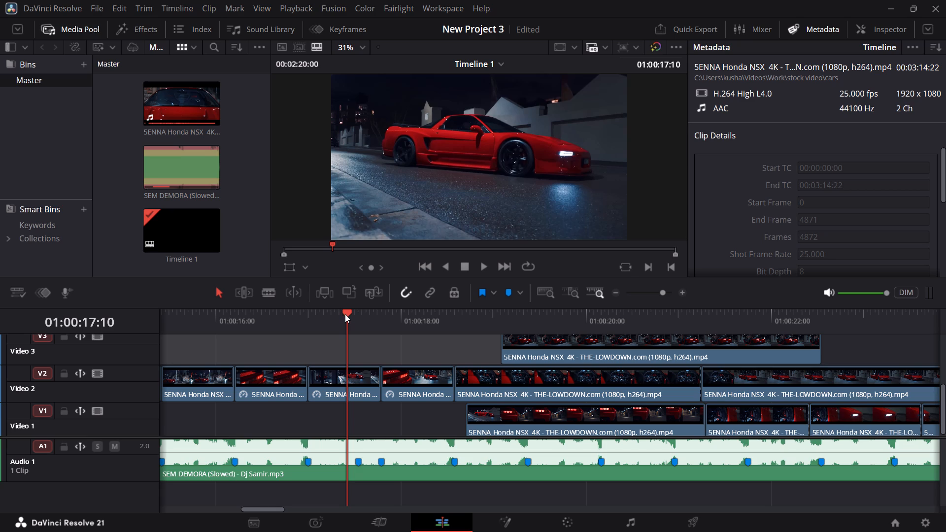
left_click(298, 317)
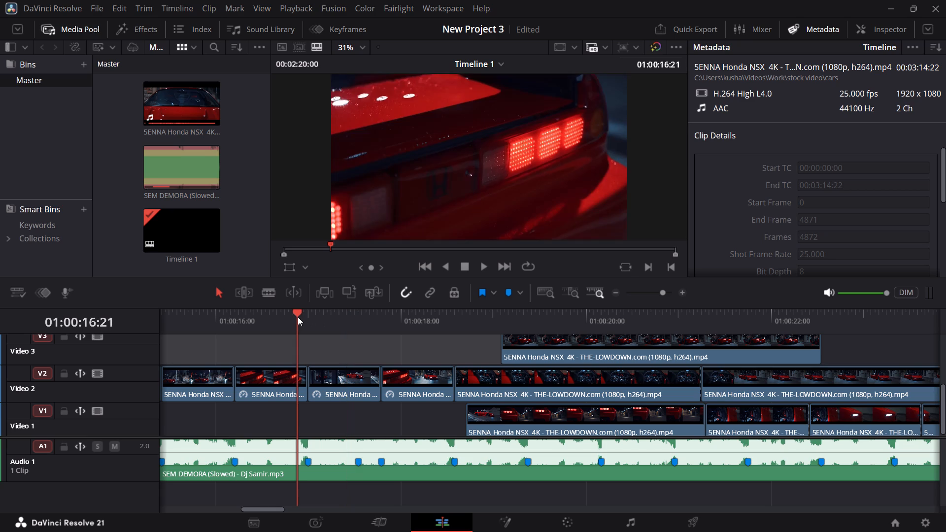
key("space")
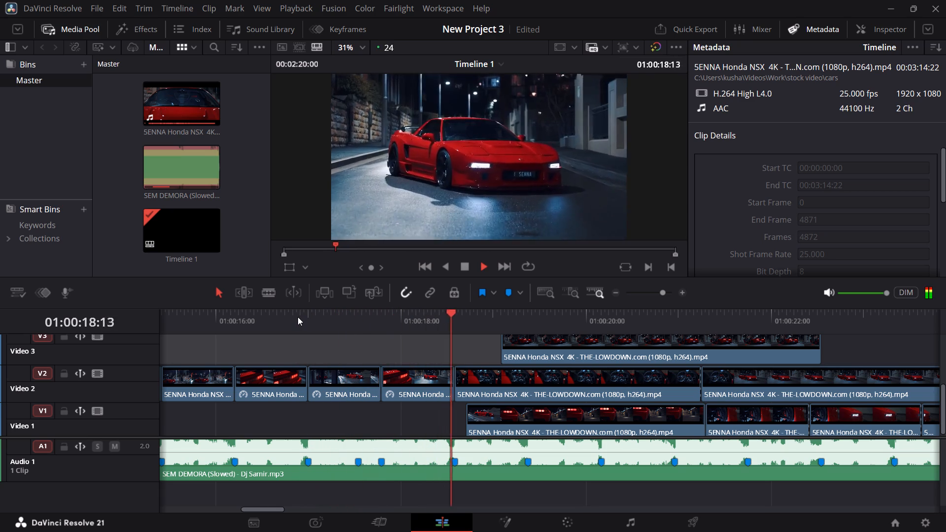
left_click(298, 317)
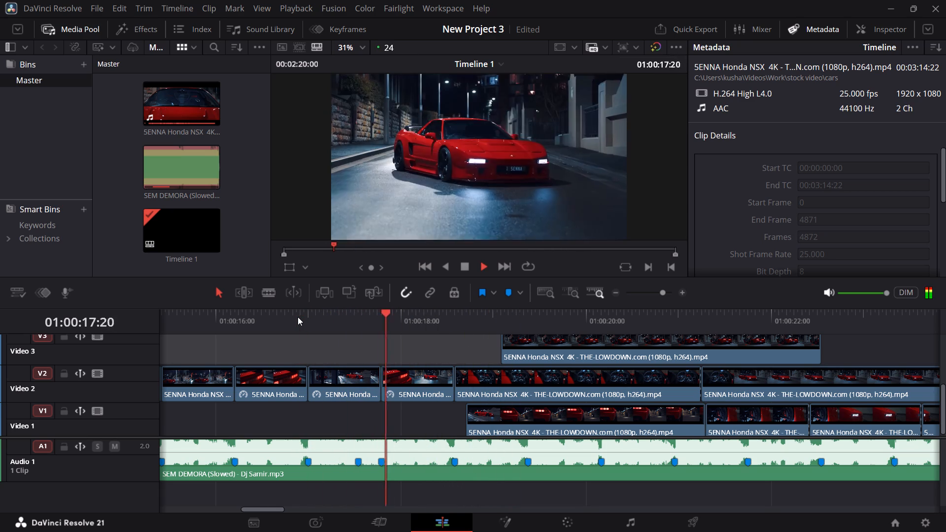
left_click(369, 311)
left_click(369, 311)
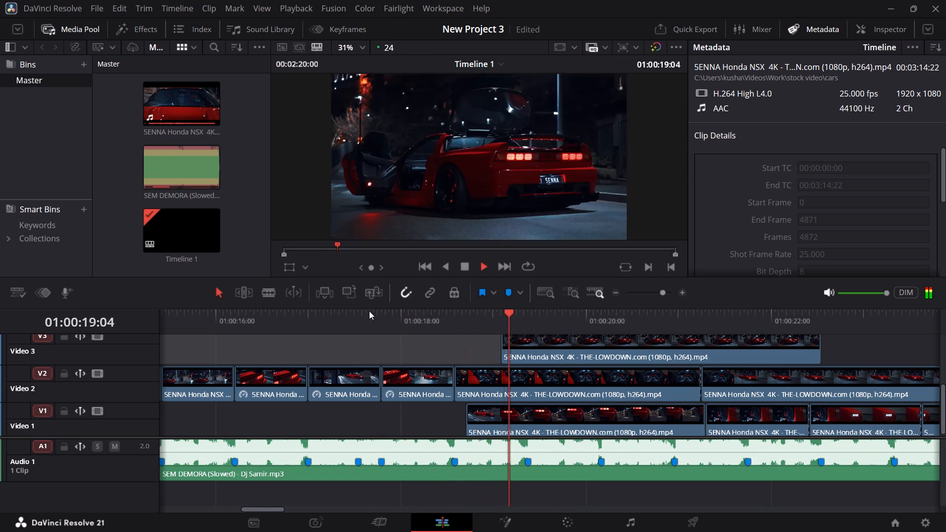
Replay repeatedly from about 01:00:17 to judge where the rear-view shot on Video 3 should come in after the steering wheel.
left_click(319, 315)
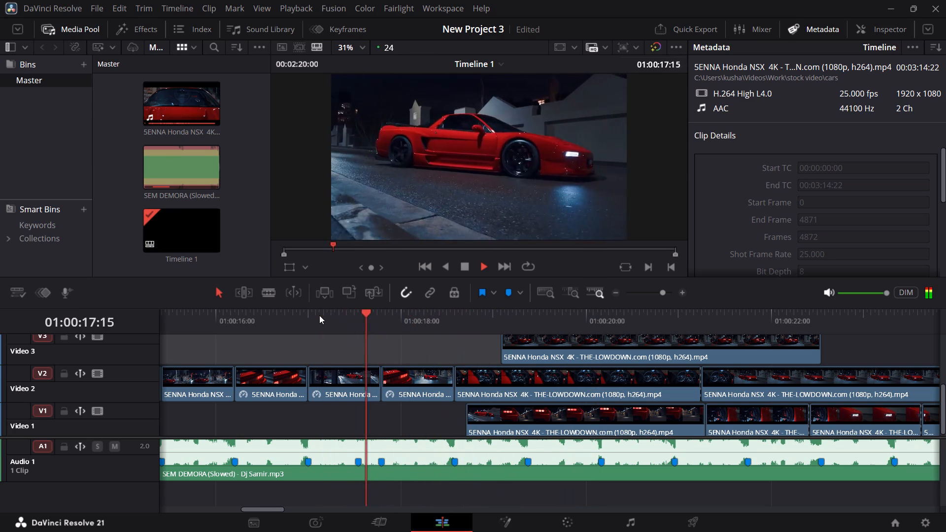
left_click(319, 315)
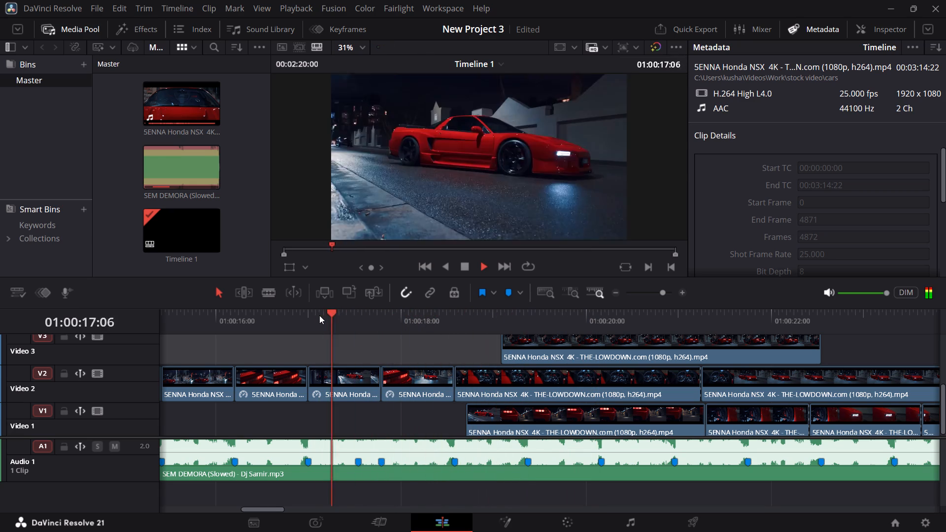
left_click(319, 315)
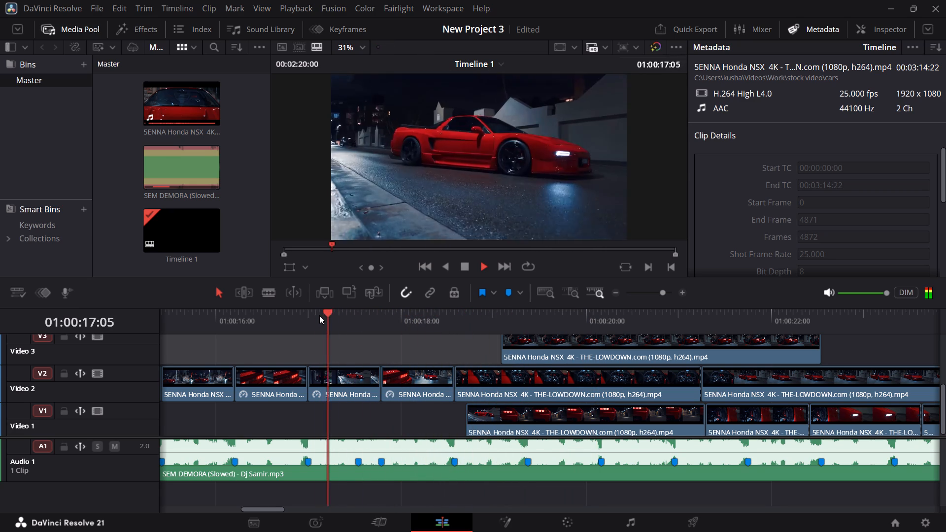
left_click(319, 315)
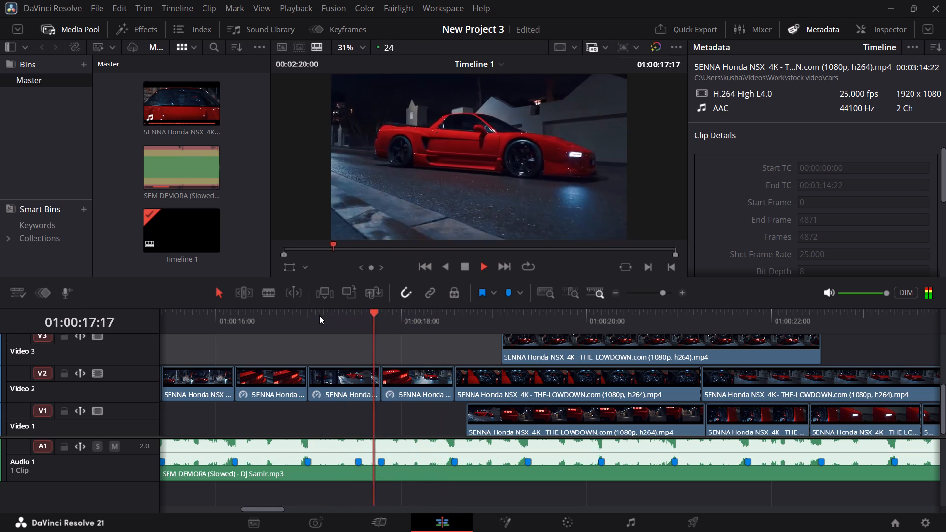
left_click(319, 315)
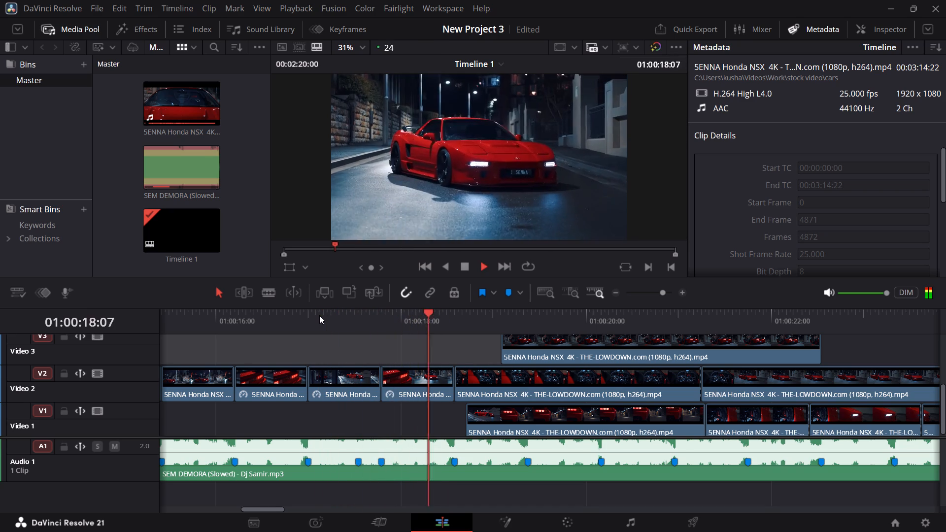
left_click(319, 315)
left_click(319, 315)
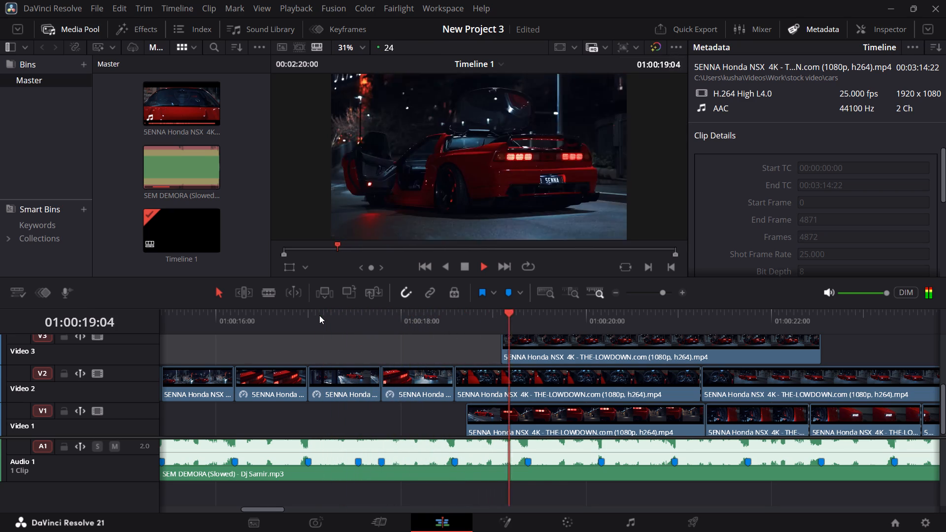
left_click(319, 315)
key("space")
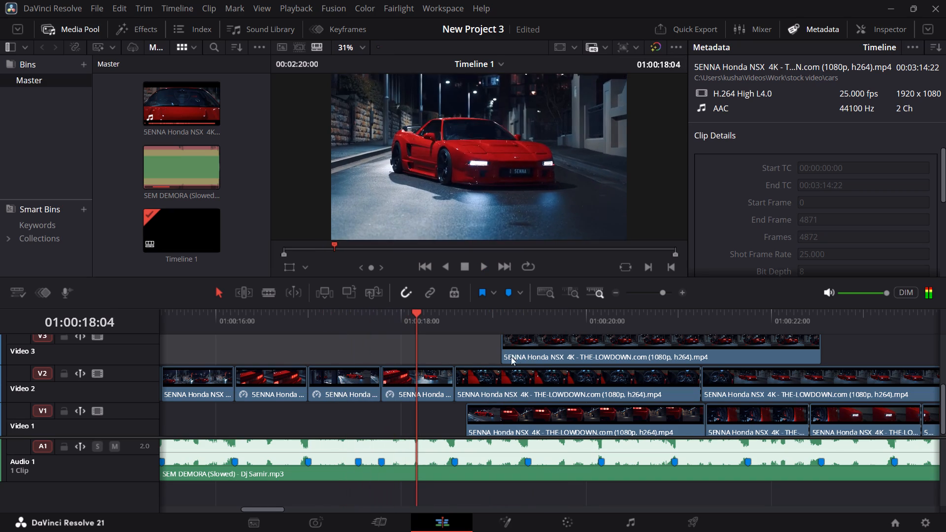
Move the rear-view clip on Video 3 to start at the beat marker near 01:00:19:09, and play the section from about 01:00:18.
left_click_drag(527, 343, 552, 346)
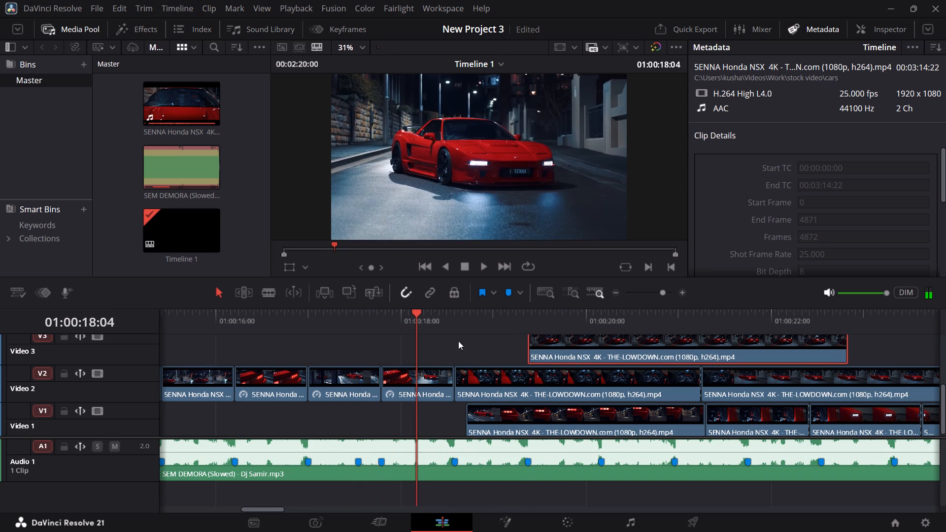
left_click(397, 319)
key("space")
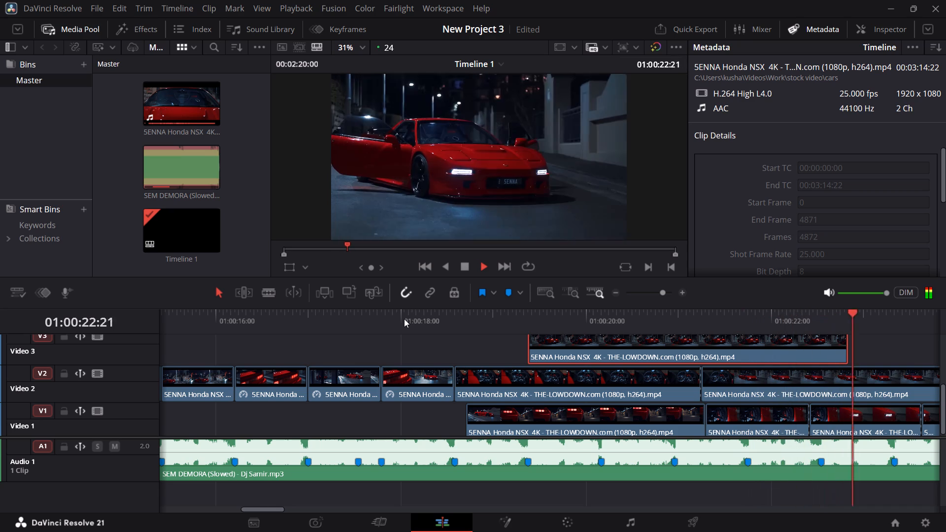
key("space")
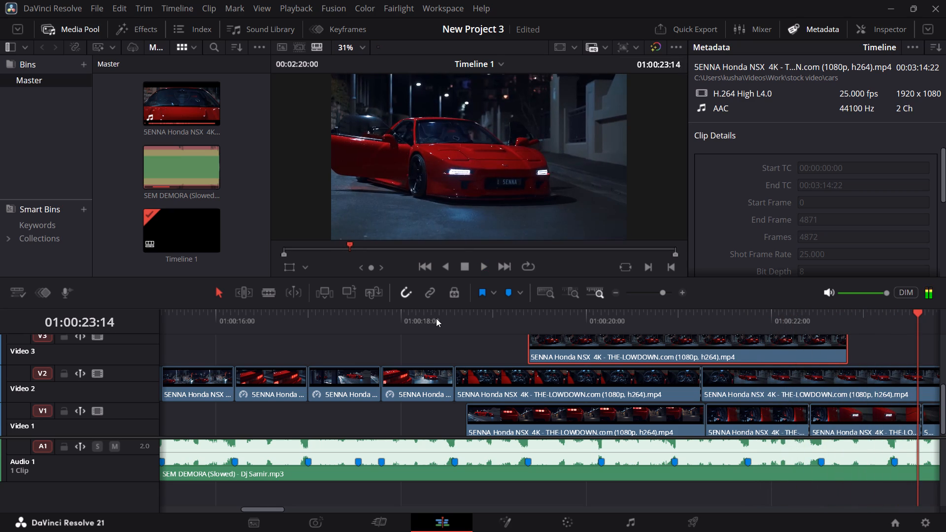
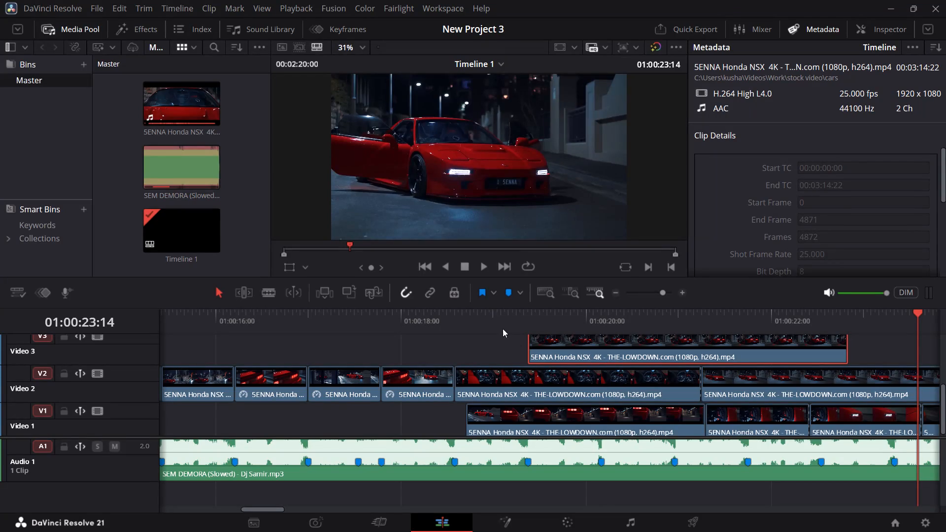
Replay the section from about 01:00:18 through the steering wheel clip into the rear-view shot on Video 3, checking the cut's timing.
left_click(413, 318)
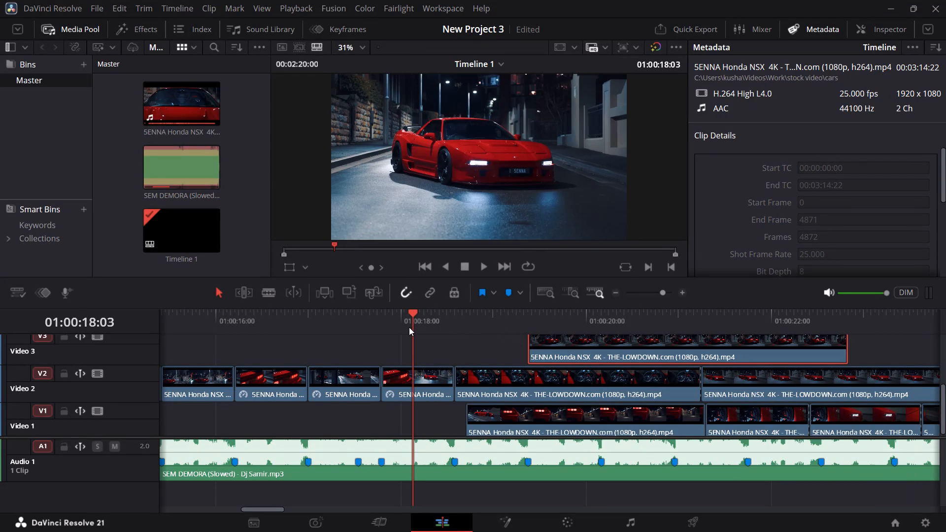
key("space")
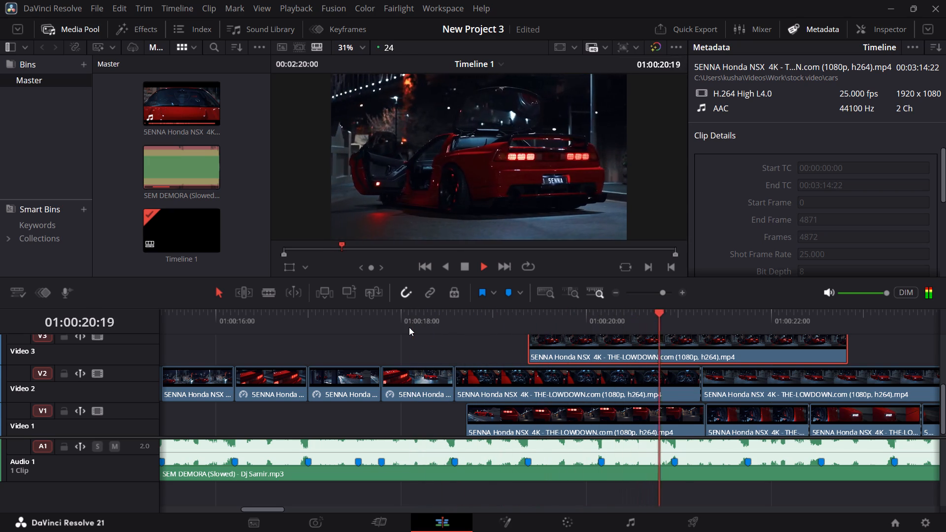
key("space")
left_click(409, 327)
key("space")
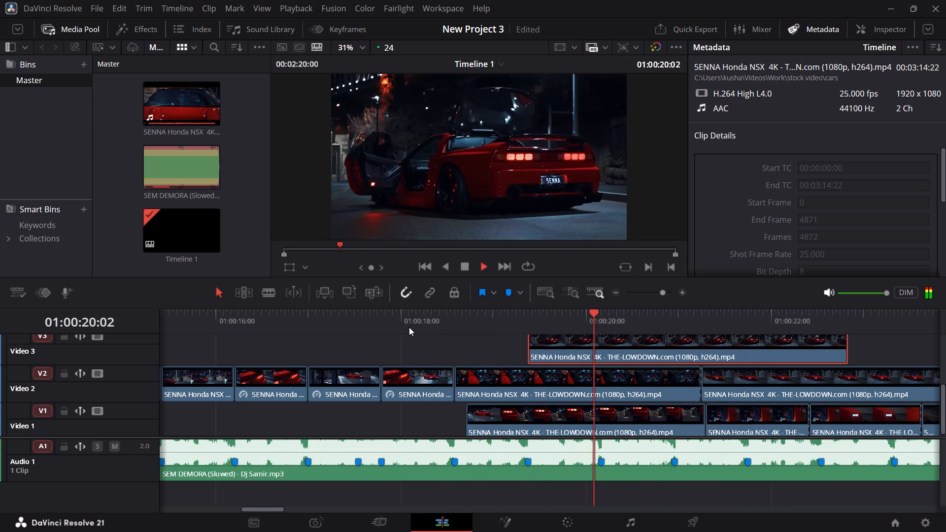
key("space")
Trim the end of the rear-view clip on Video 3 to the beat marker at 01:00:20:04.
left_click(603, 320)
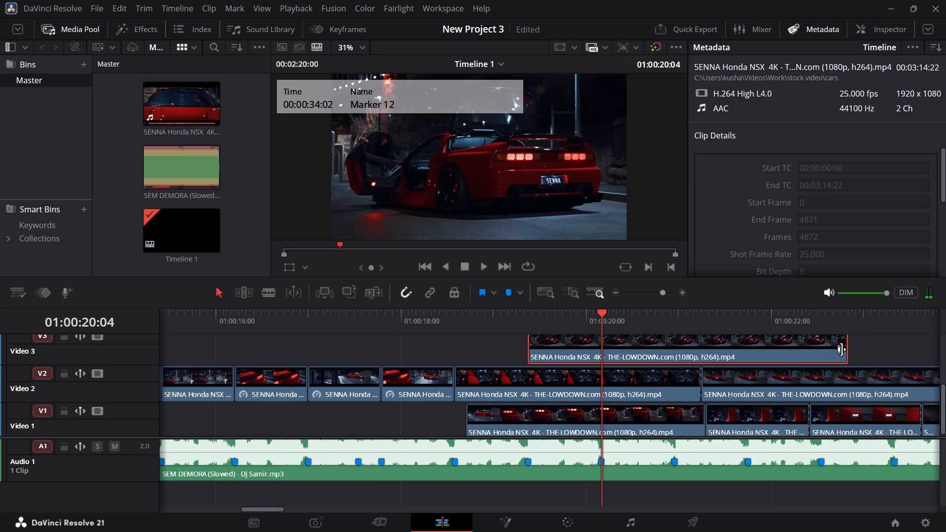
left_click_drag(842, 349, 592, 367)
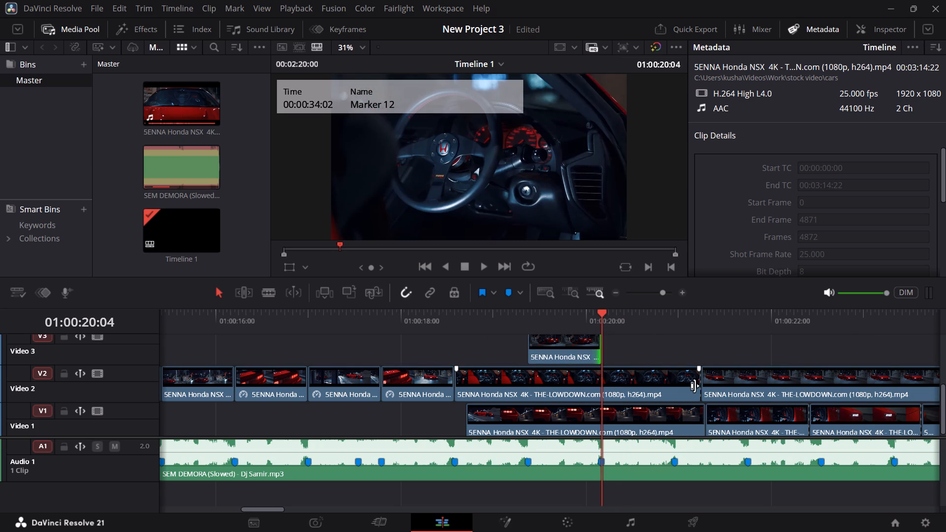
Trim the steering wheel clip's end to the rear-view clip's start and move the rear-view clip down onto Video 2 directly after it.
left_click_drag(695, 386, 519, 387)
left_click_drag(567, 358, 561, 375)
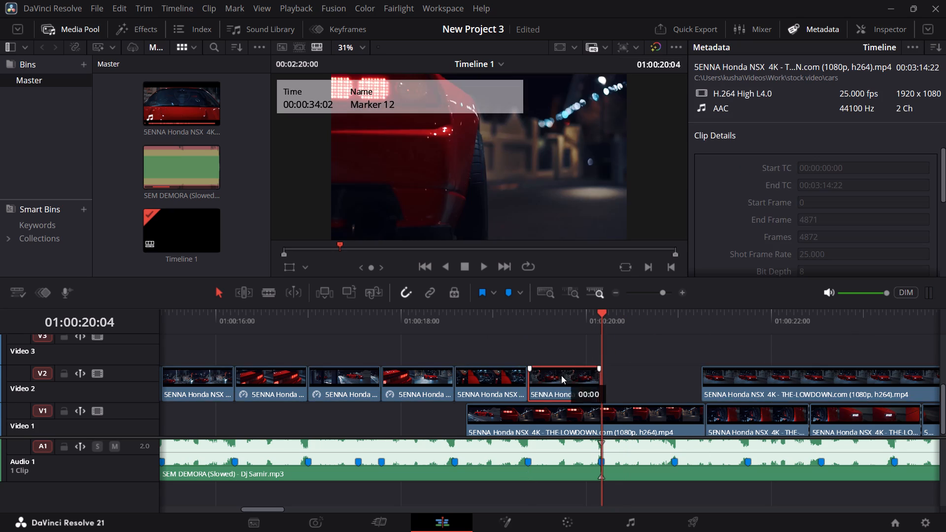
left_click_drag(561, 375, 561, 379)
Review the open-door front-view clip on Video 2 and move it earlier so it starts directly after the rear-view clip.
scroll(685, 398, "down", 3, "ctrl")
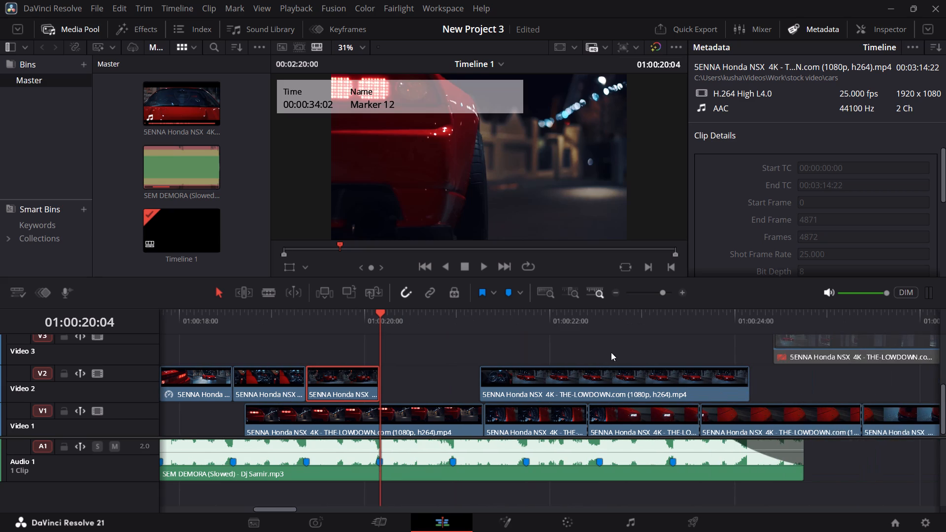
left_click_drag(562, 329, 556, 324)
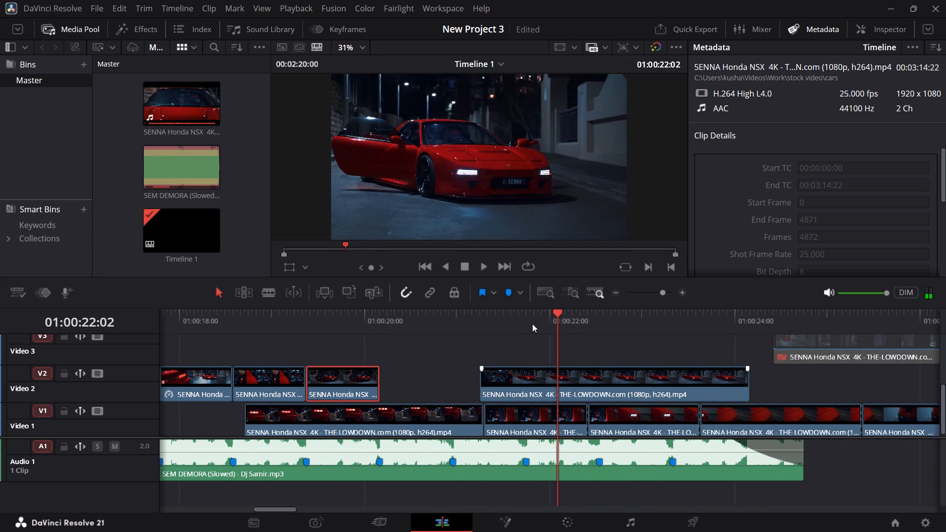
left_click_drag(523, 317, 630, 328)
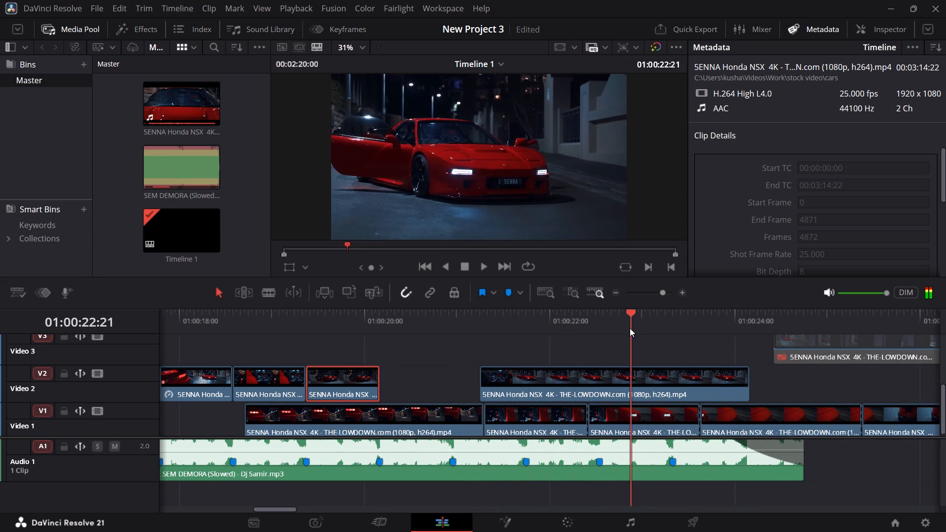
left_click_drag(630, 328, 512, 340)
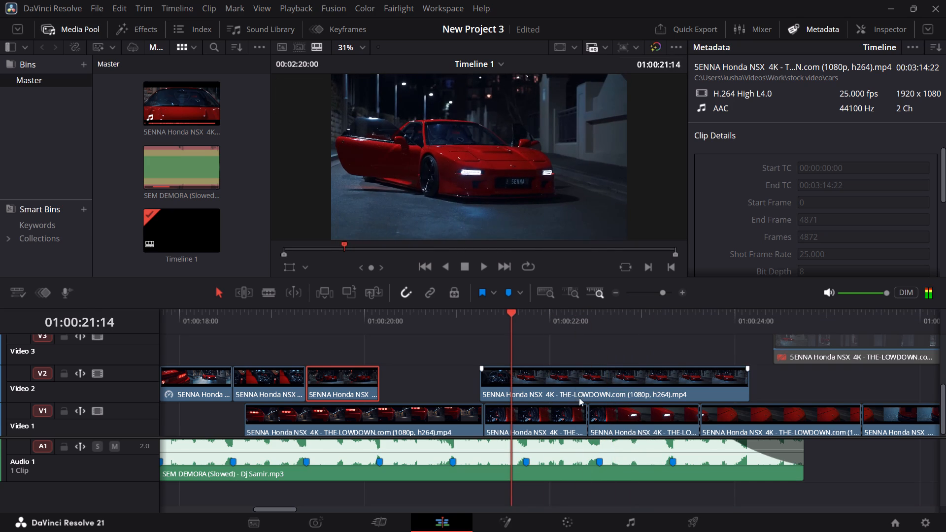
left_click_drag(338, 332, 334, 332)
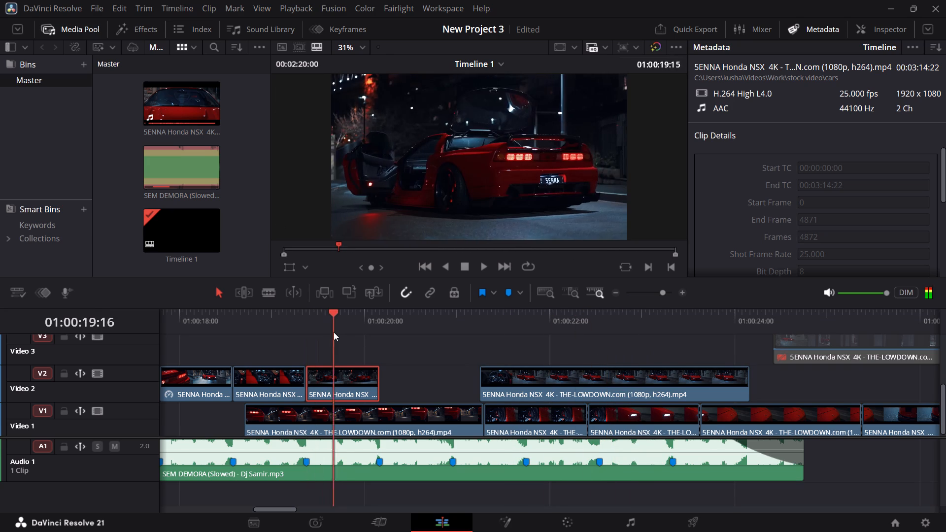
left_click_drag(334, 332, 348, 333)
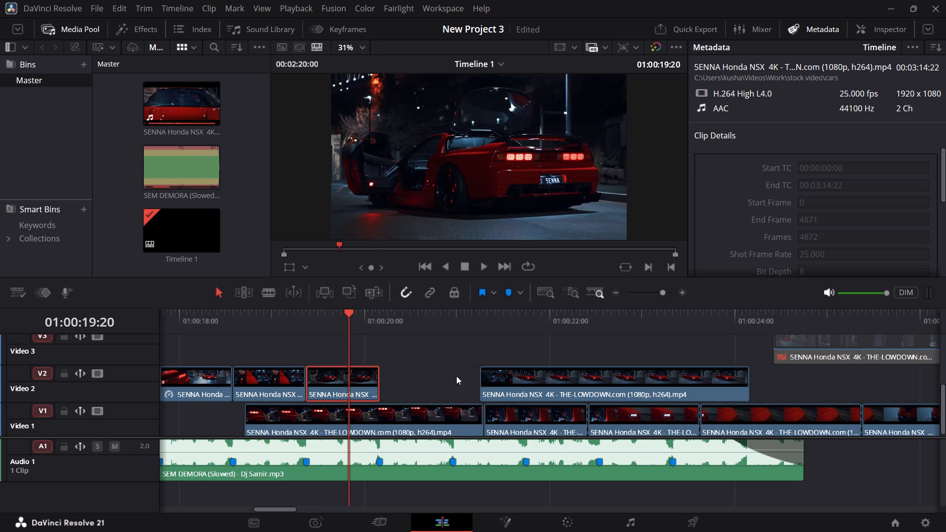
left_click_drag(546, 384, 493, 383)
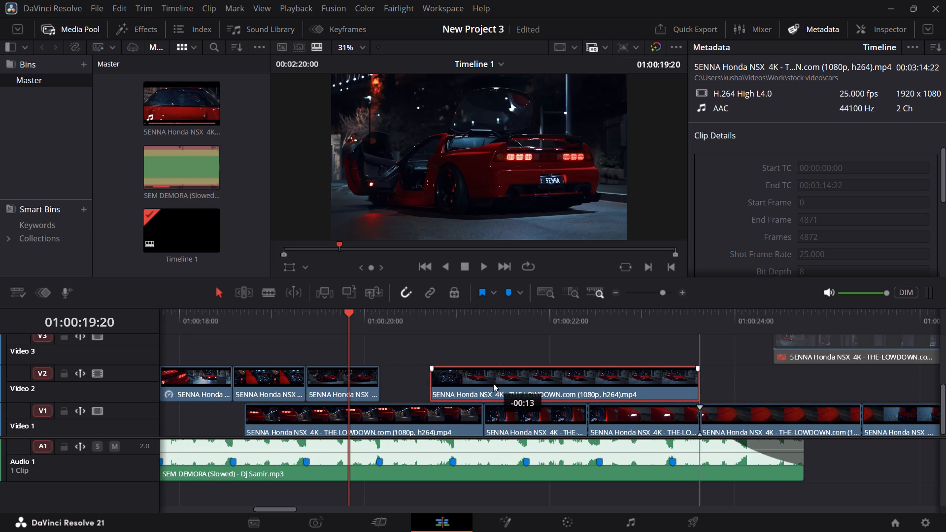
left_click_drag(493, 383, 447, 389)
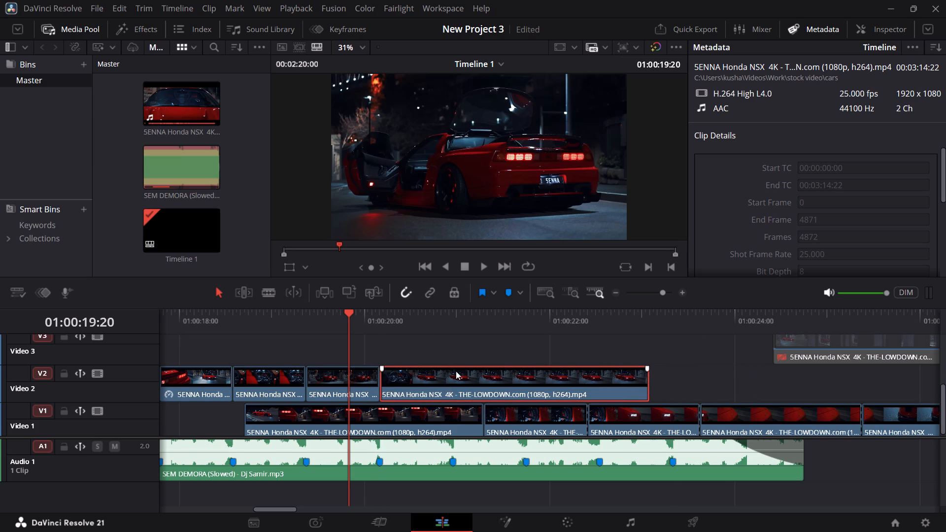
Scrub to the beat marker at 01:00:20:23 and replay from before 01:00:19 to check the cut into the front-view clip.
left_click_drag(395, 319, 438, 323)
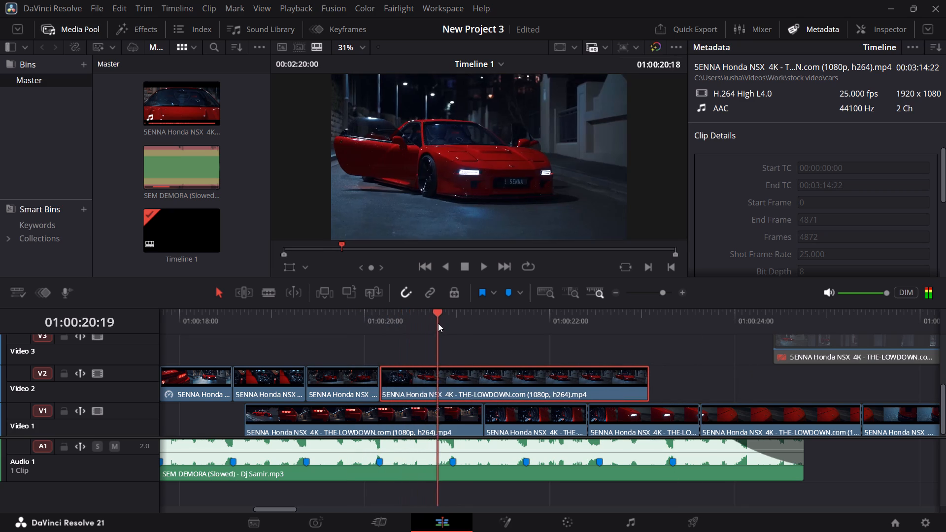
left_click_drag(438, 323, 456, 334)
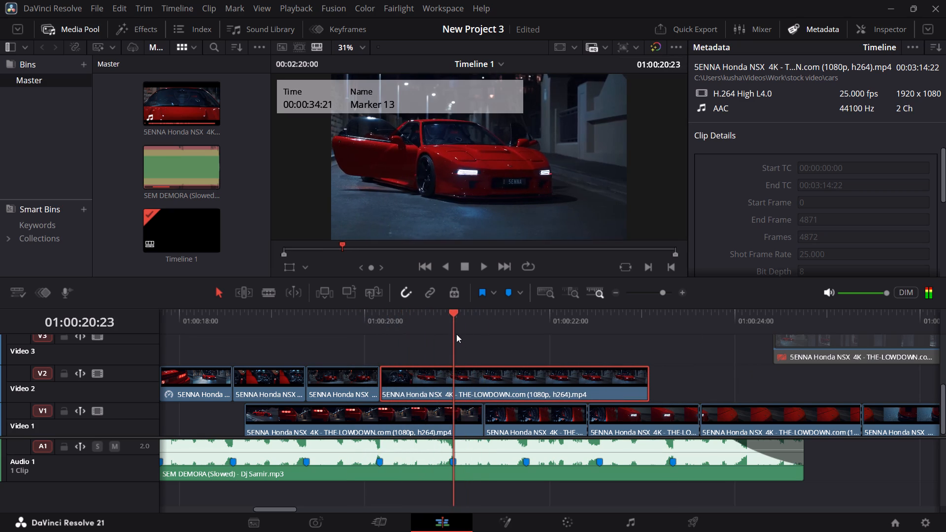
left_click_drag(456, 334, 455, 335)
left_click(253, 315)
key("space")
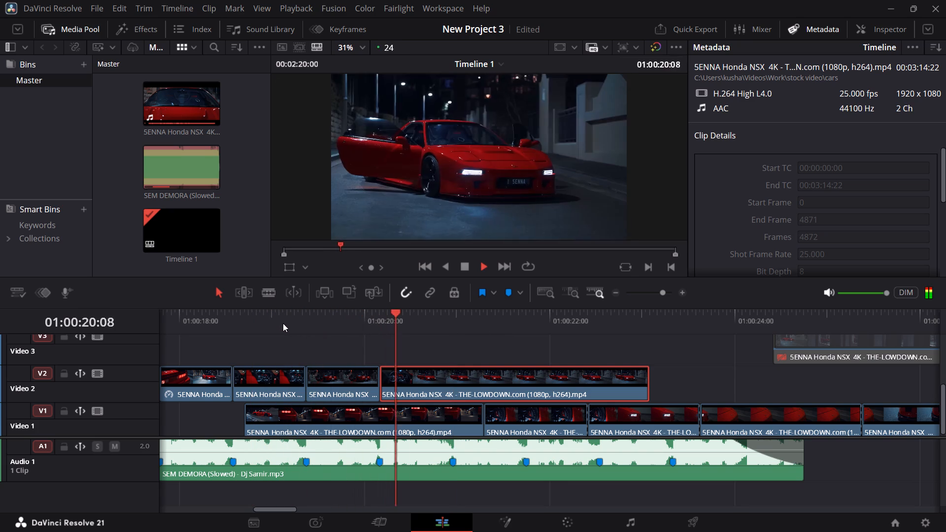
key("space")
Trim the stray steering wheel frame off the start of the front-view clip on Video 2 and close the one-frame gap.
scroll(396, 357, "up", 7, "alt")
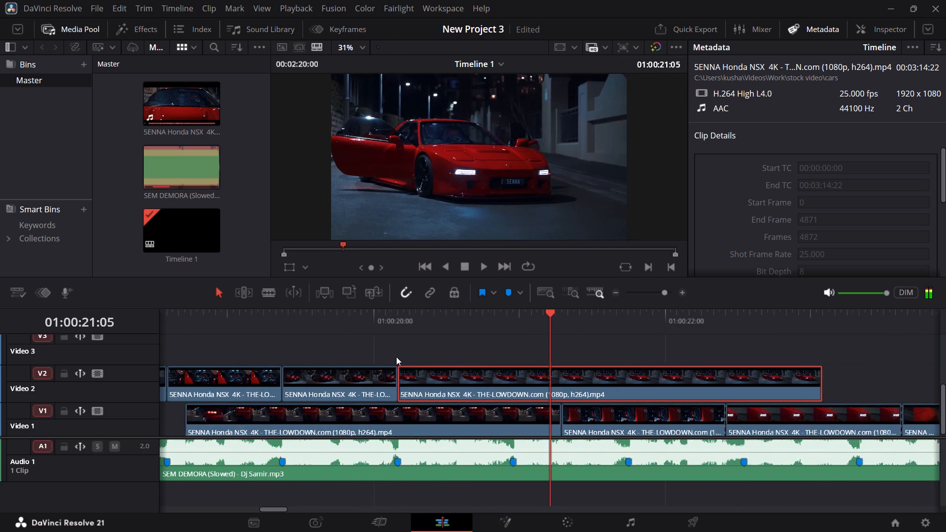
scroll(396, 357, "up", 9, "alt")
left_click(311, 316)
left_click(308, 318)
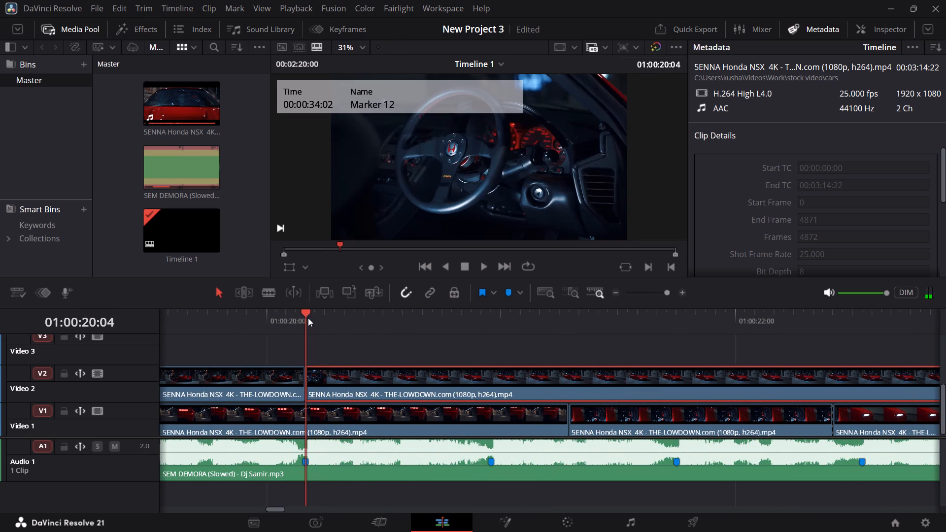
key("Right")
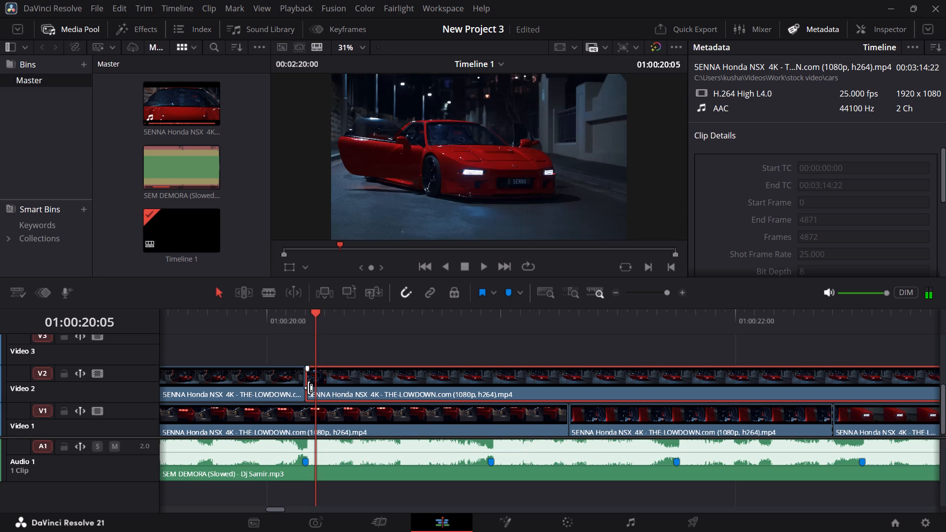
left_click_drag(308, 388, 326, 388)
left_click_drag(358, 391, 348, 391)
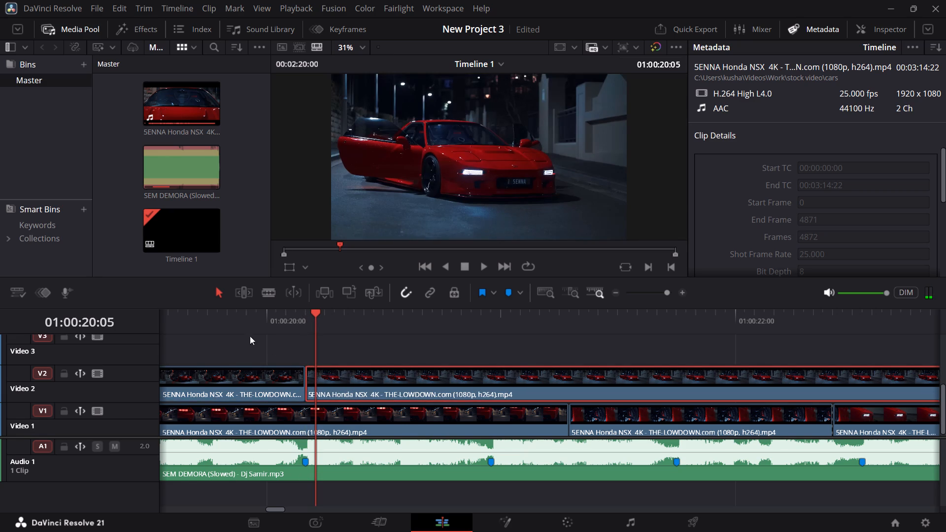
Replay and scrub the steering wheel, rear-view and front-view clips on Video 2 to check how the cuts and motion flow.
left_click(187, 317)
key("space")
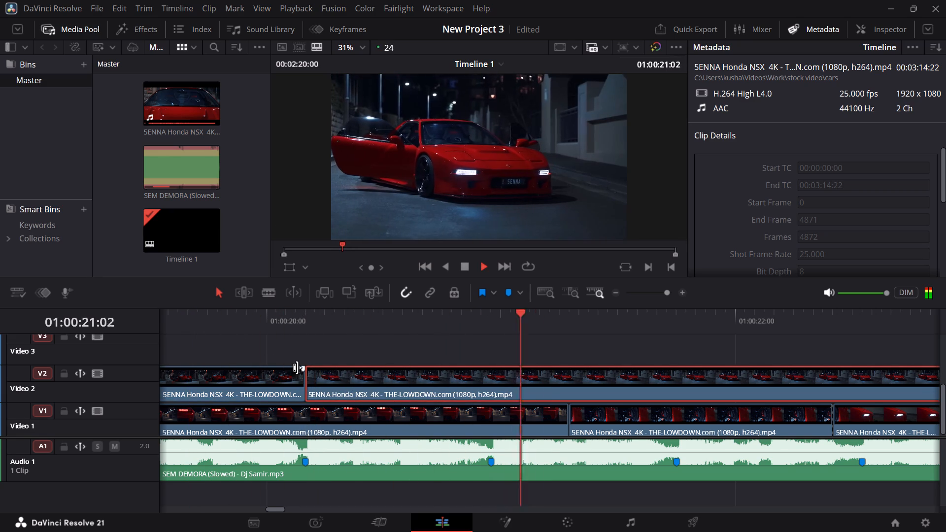
key("space")
scroll(451, 393, "down", 14, "alt")
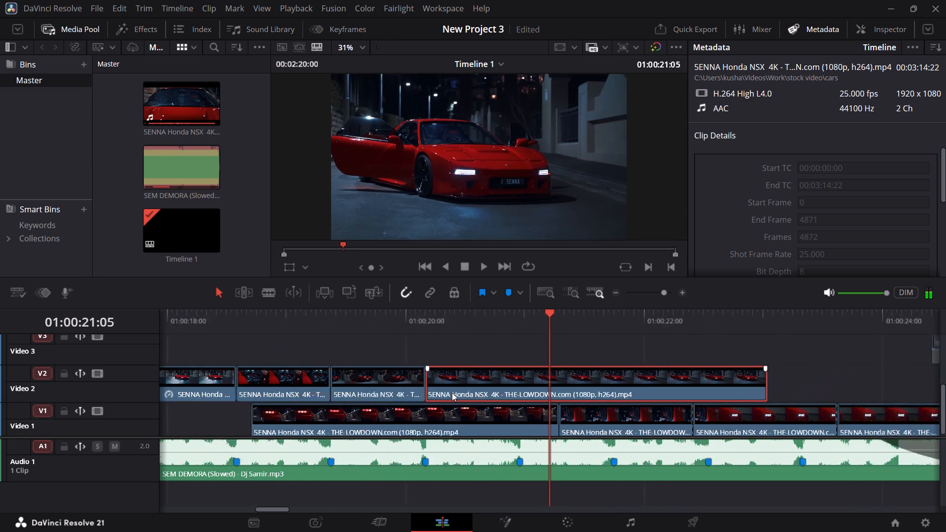
left_click(260, 322)
key("space")
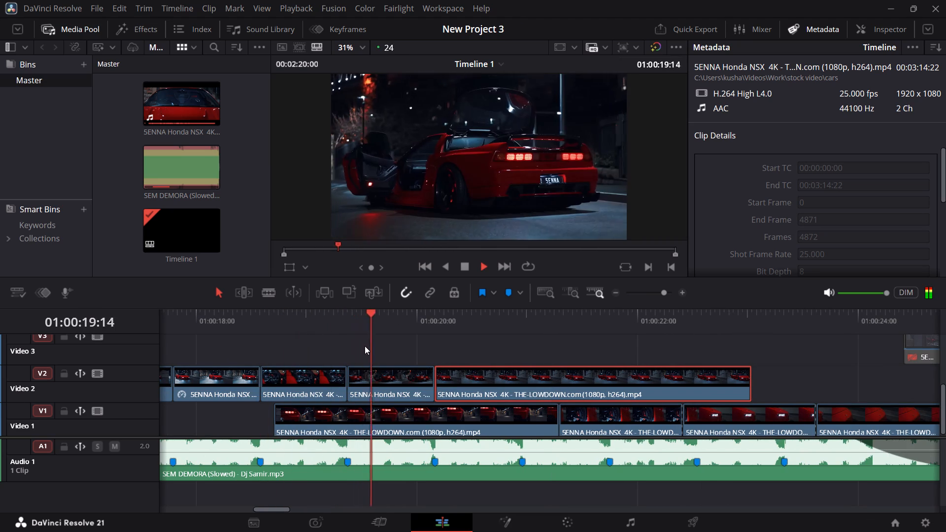
left_click_drag(304, 316, 298, 316)
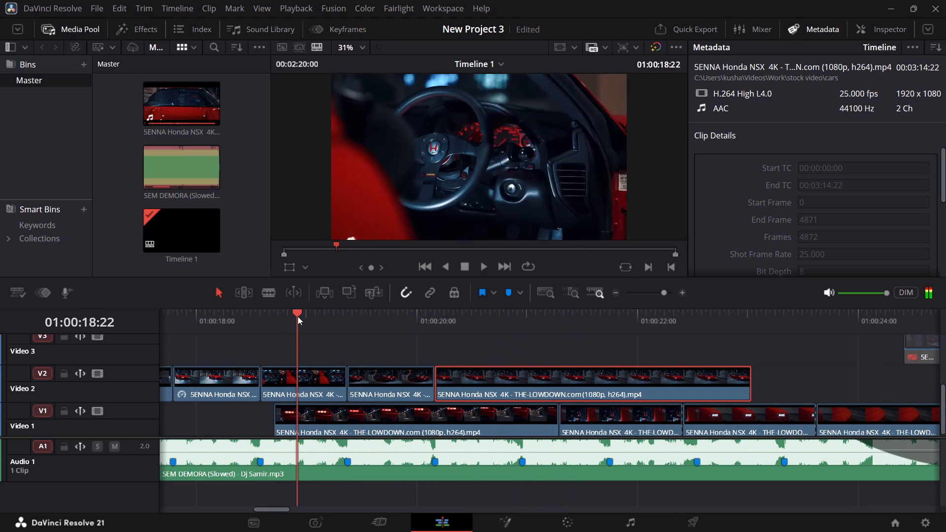
left_click_drag(298, 316, 403, 319)
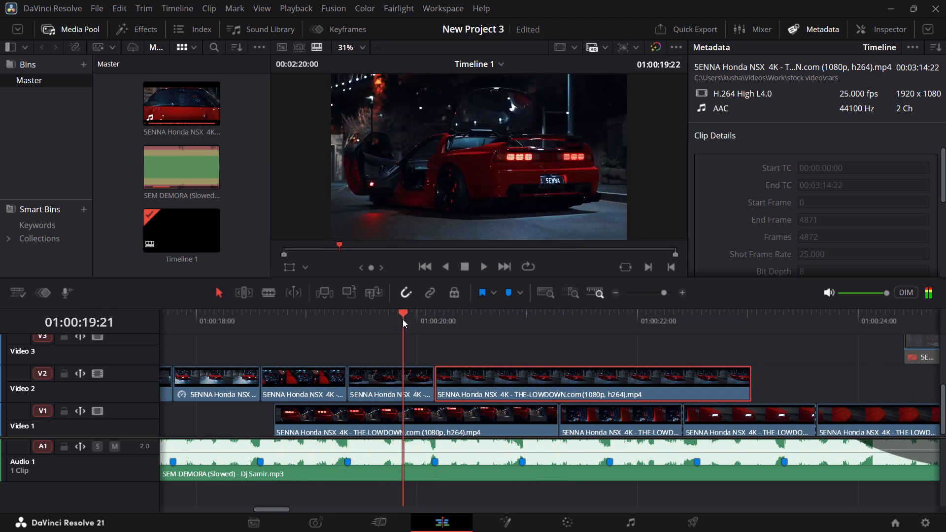
left_click_drag(403, 319, 465, 312)
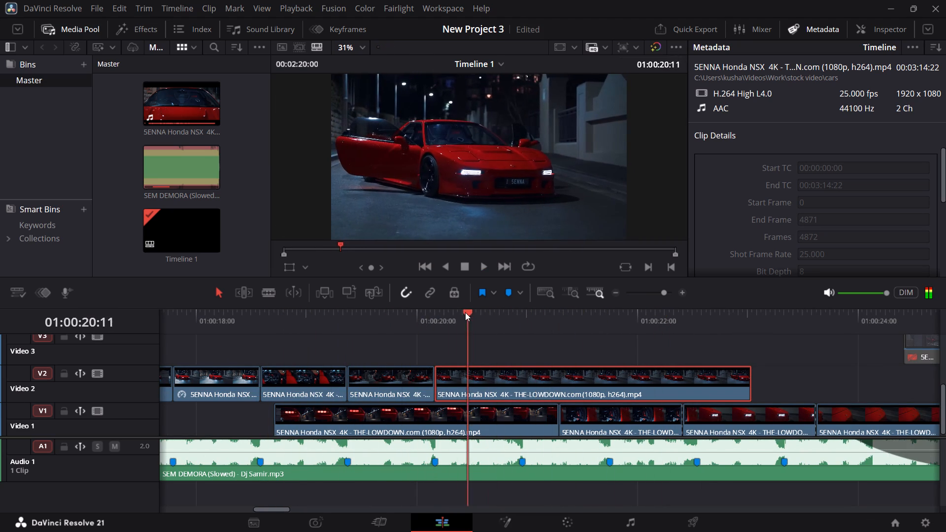
left_click_drag(465, 312, 463, 312)
key("space")
Apply Reverse Speed to the front-view clip on Video 2 and play it back from just before its start.
right_click(575, 379)
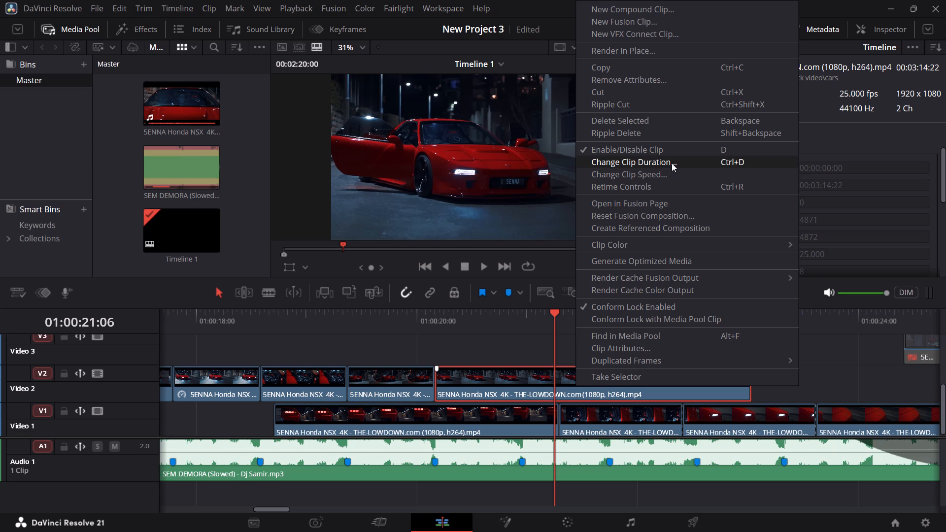
left_click(676, 175)
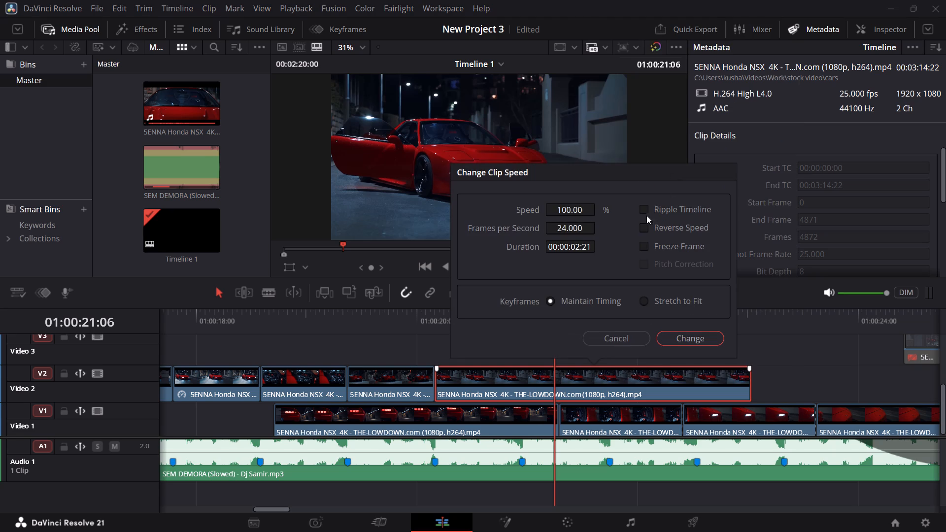
left_click(643, 229)
left_click(694, 341)
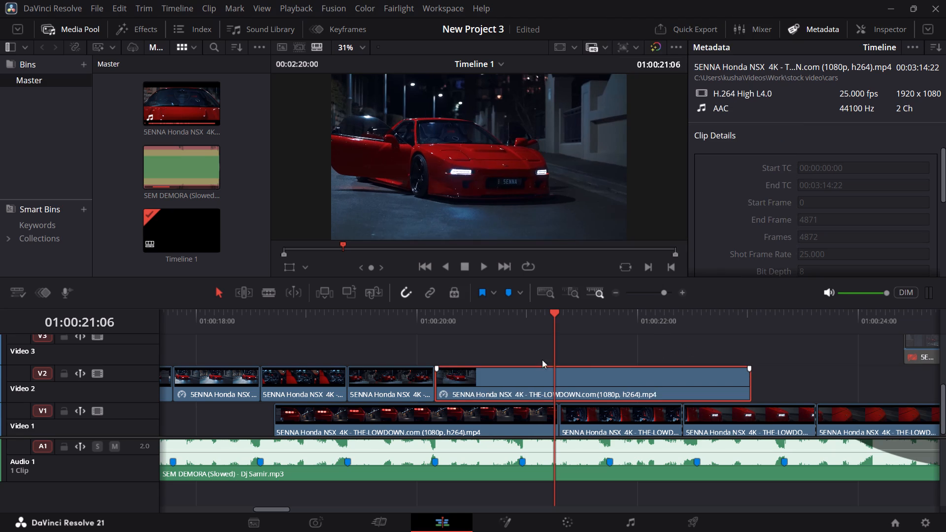
left_click(418, 322)
key("space")
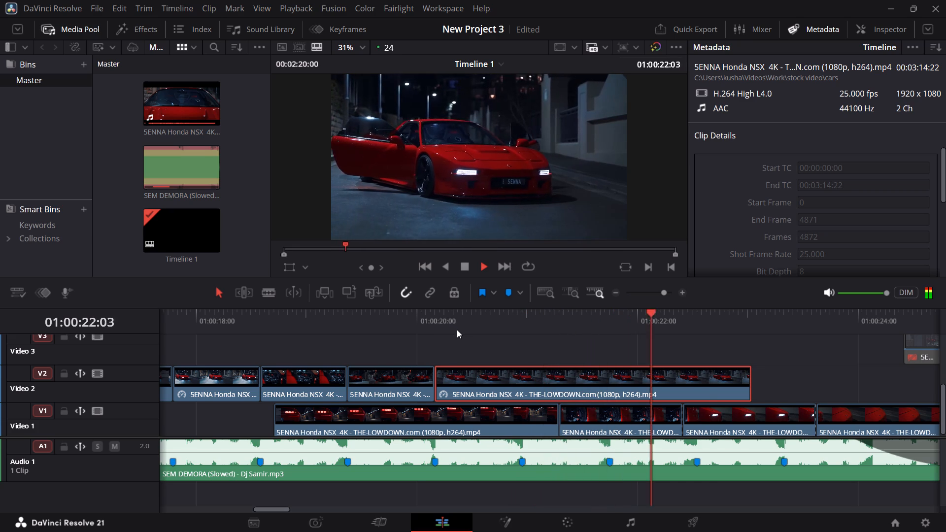
key("space")
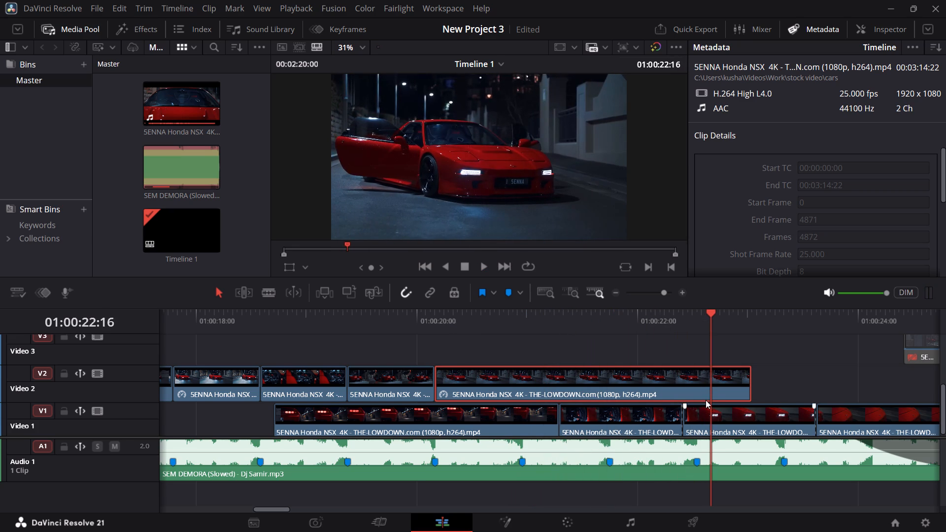
Trim the end of the reversed front-view clip to the beat marker near 01:00:20:23, shortening it to 00:19.
left_click_drag(746, 380, 515, 401)
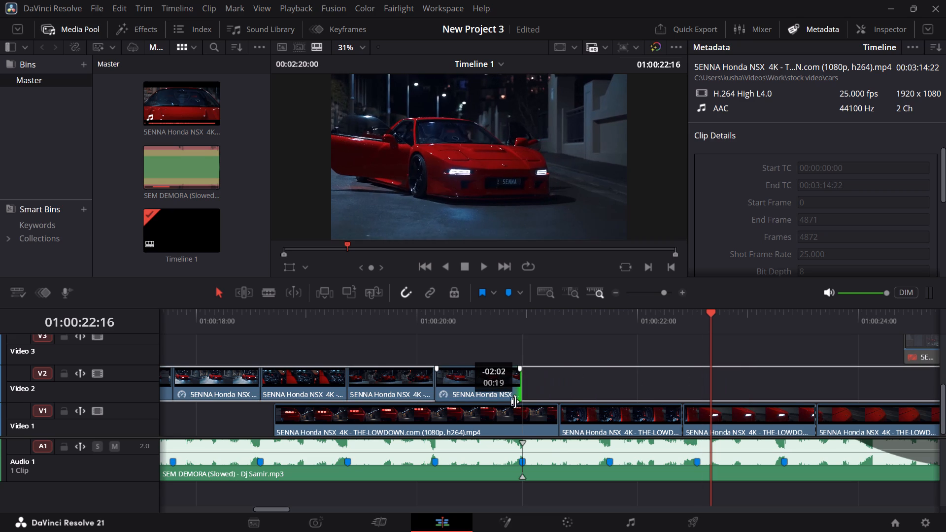
left_click_drag(515, 401, 509, 404)
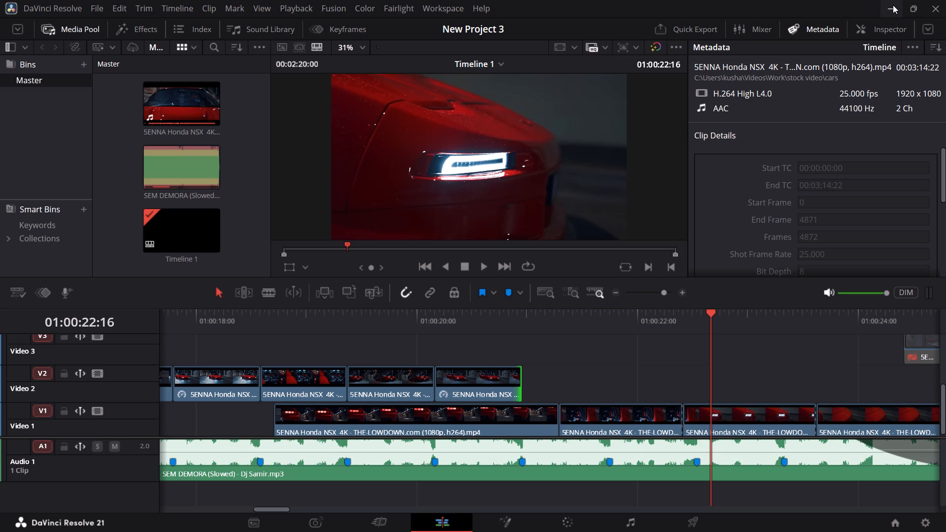
Move the isolated rear-view street clip on Video 1 back to the end of the short clips near 01:00:26:12.
left_click(362, 323)
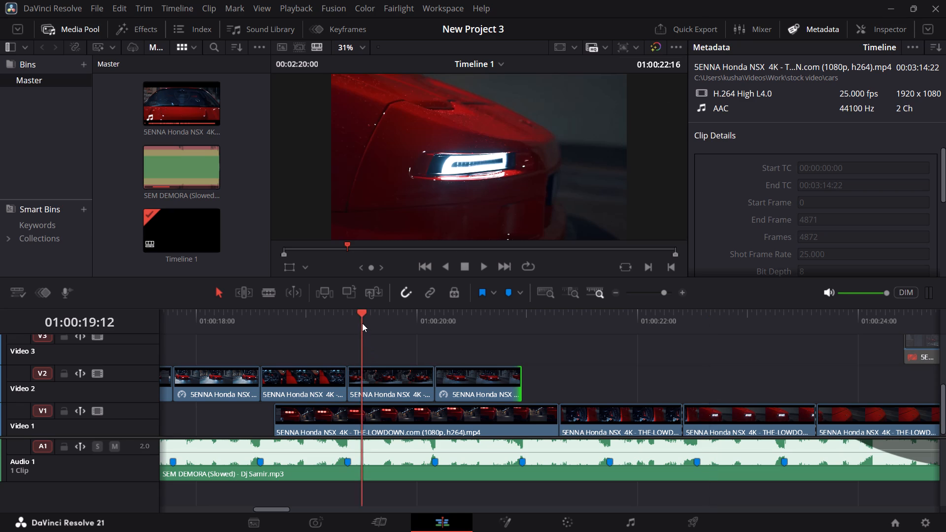
key("space")
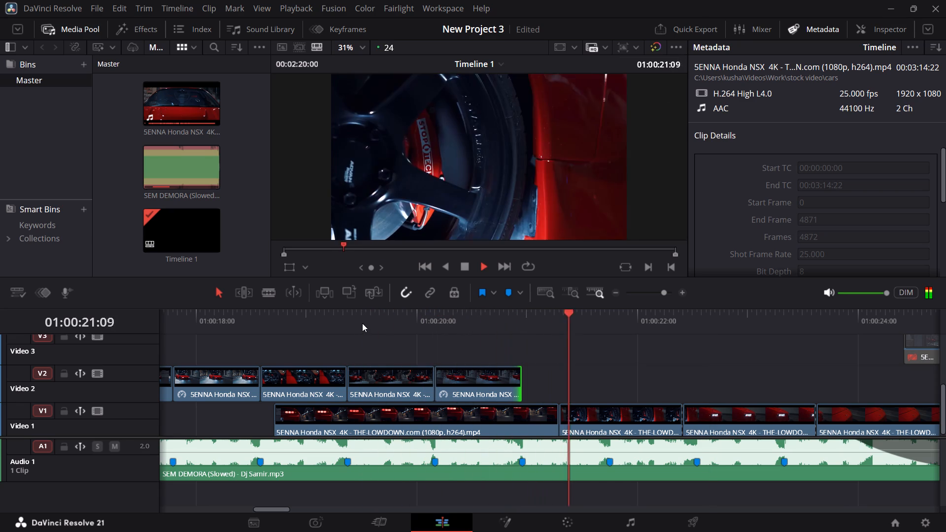
key("space")
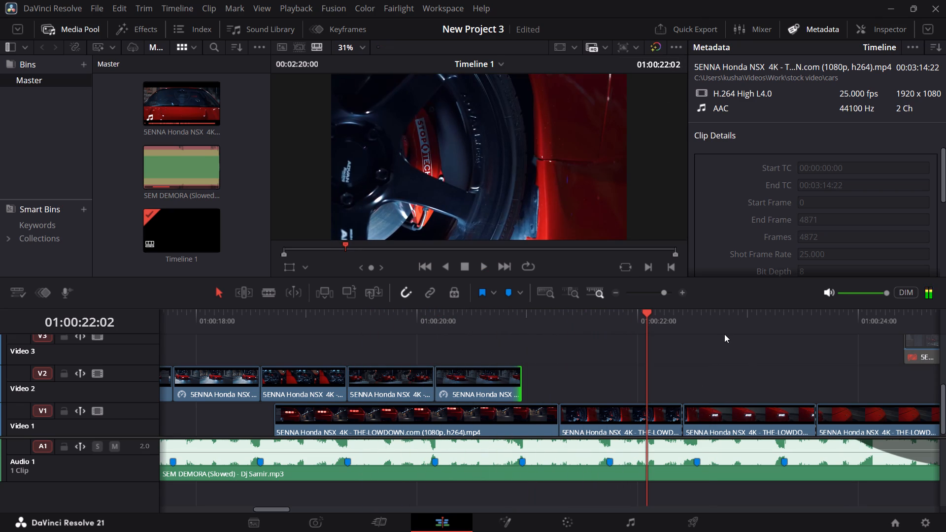
scroll(724, 334, "down", 7, "alt")
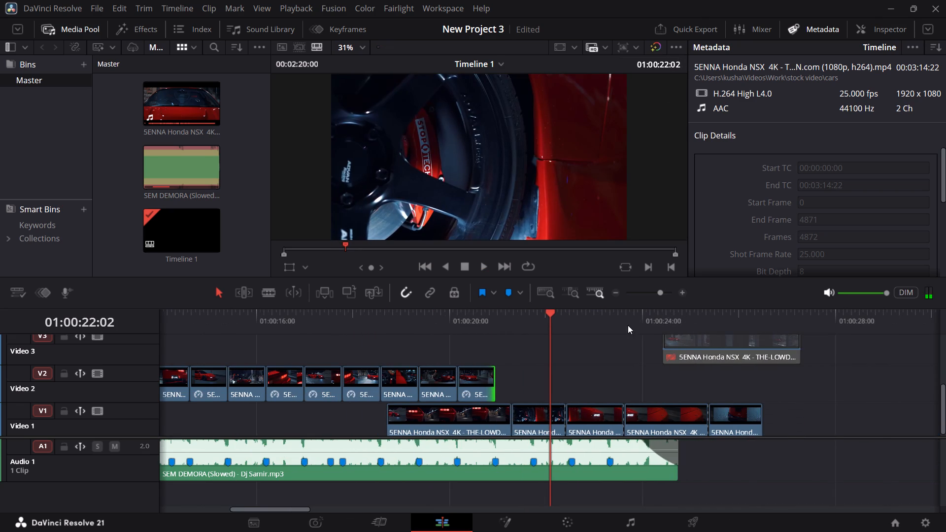
scroll(683, 333, "down", 6, "alt")
scroll(683, 335, "up", 7, "alt")
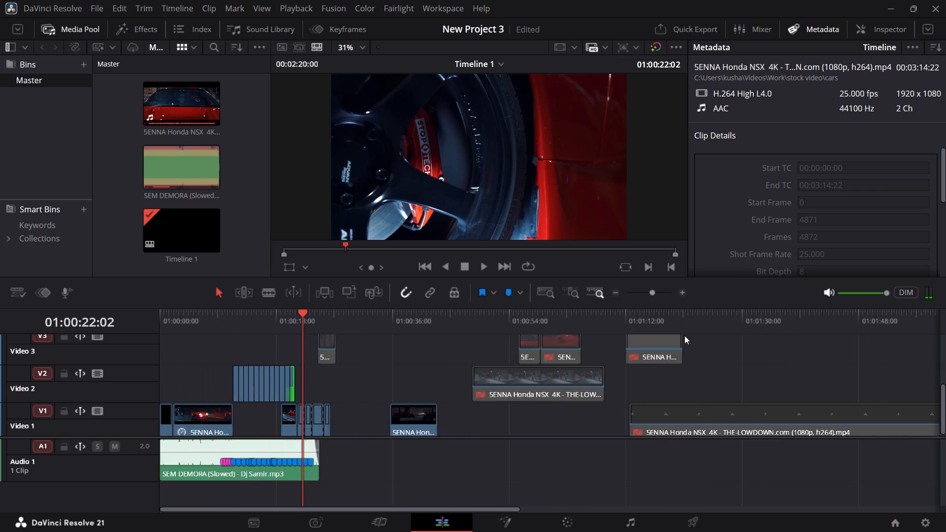
scroll(684, 335, "up", 2, "alt")
left_click_drag(450, 420, 389, 424)
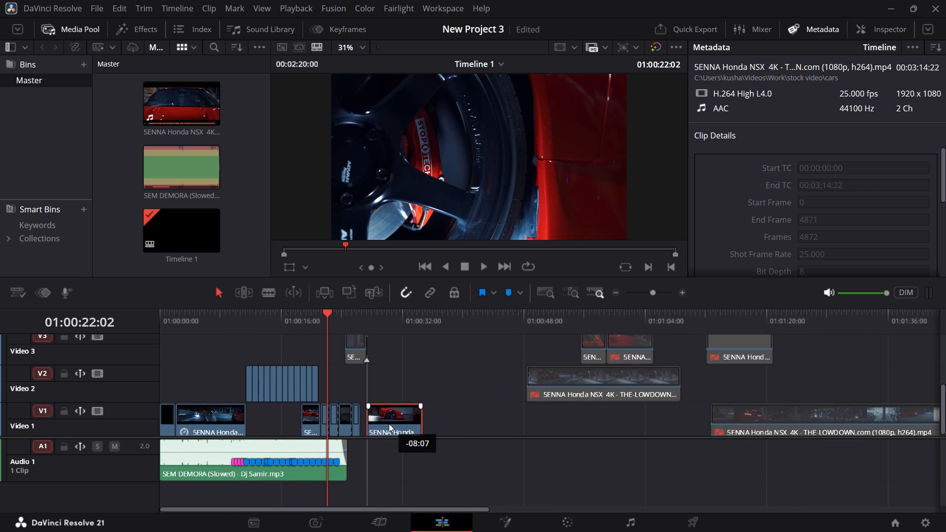
left_click_drag(389, 424, 383, 425)
Scrub through the moved rear-view street clip on Video 1 to examine its camera and car motion.
scroll(442, 401, "up", 10, "alt")
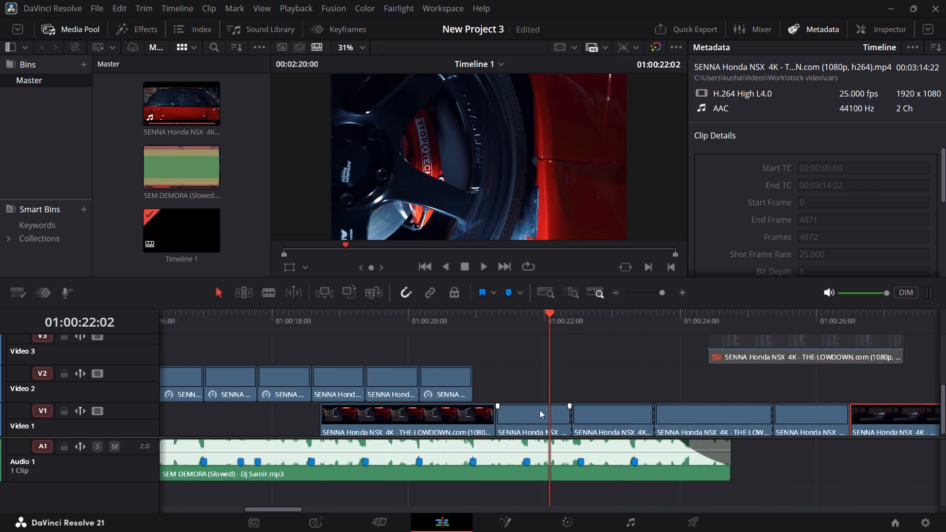
scroll(540, 410, "up", 1, "alt")
scroll(550, 411, "down", 7, "alt")
scroll(546, 412, "down", 2, "ctrl")
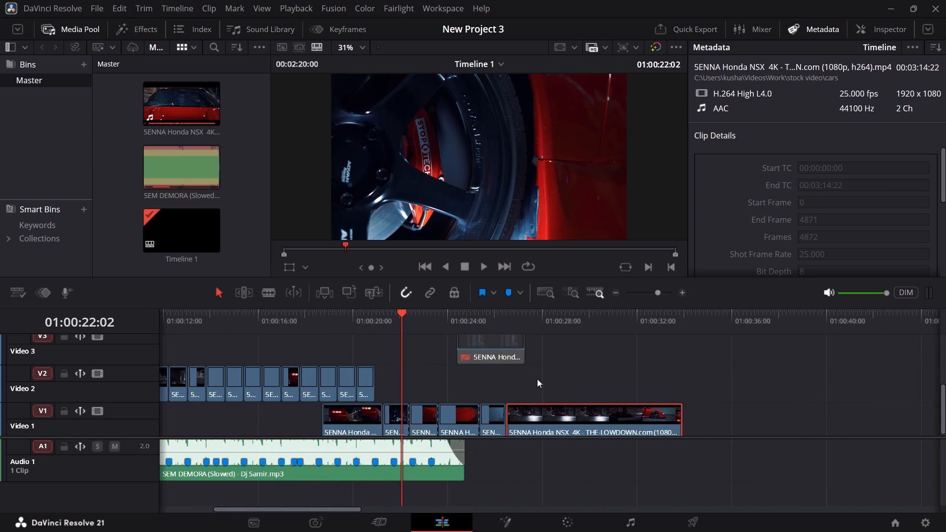
left_click_drag(527, 327, 557, 339)
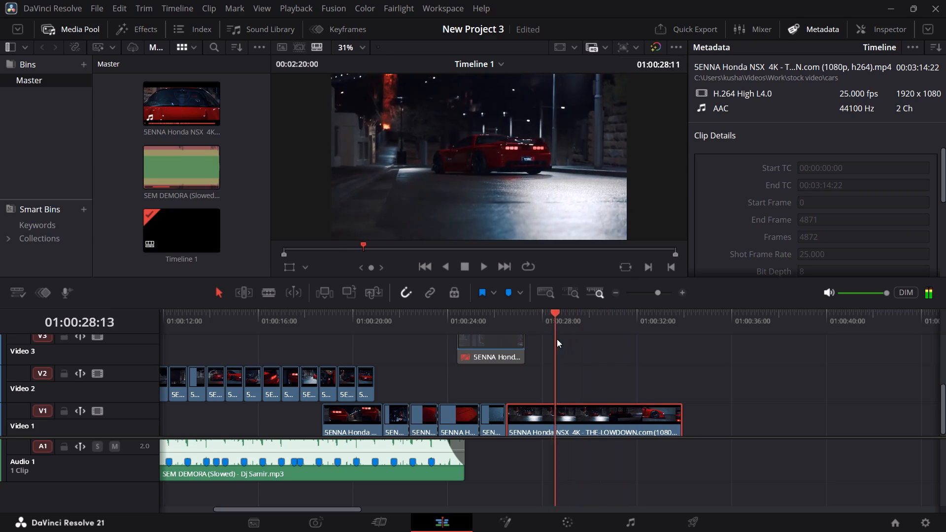
left_click_drag(557, 339, 570, 346)
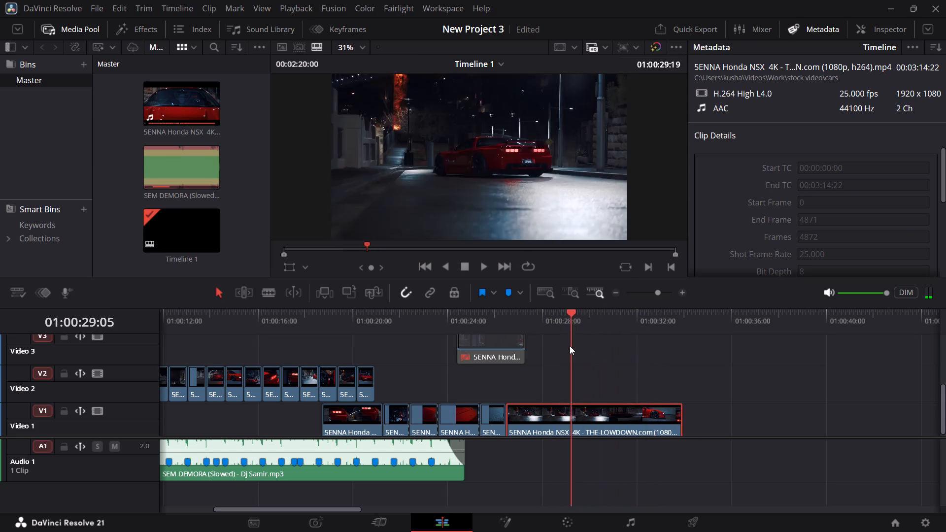
left_click_drag(570, 346, 511, 352)
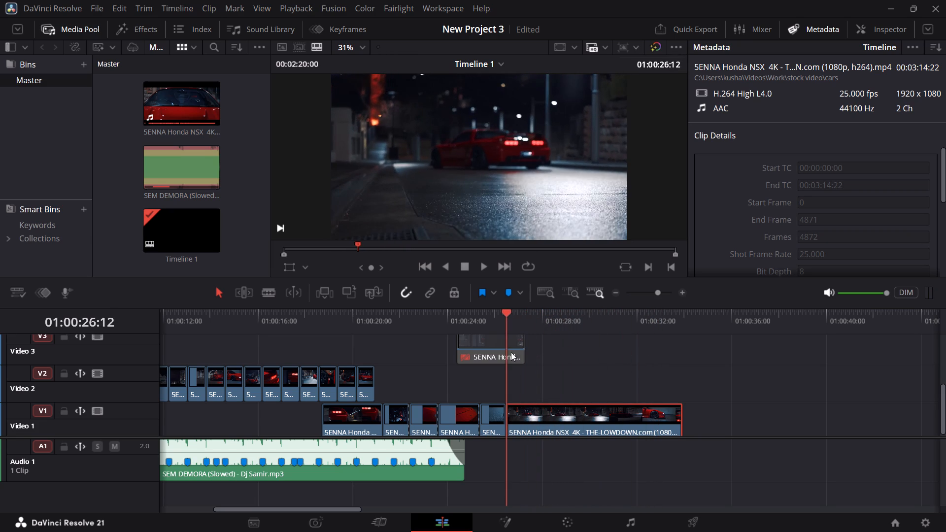
left_click_drag(511, 352, 509, 352)
Replay the transition from the reversed front-view clip into the wheel and headlight close-ups to check the cut timing.
left_click_drag(447, 321, 369, 323)
key("space")
key("space")
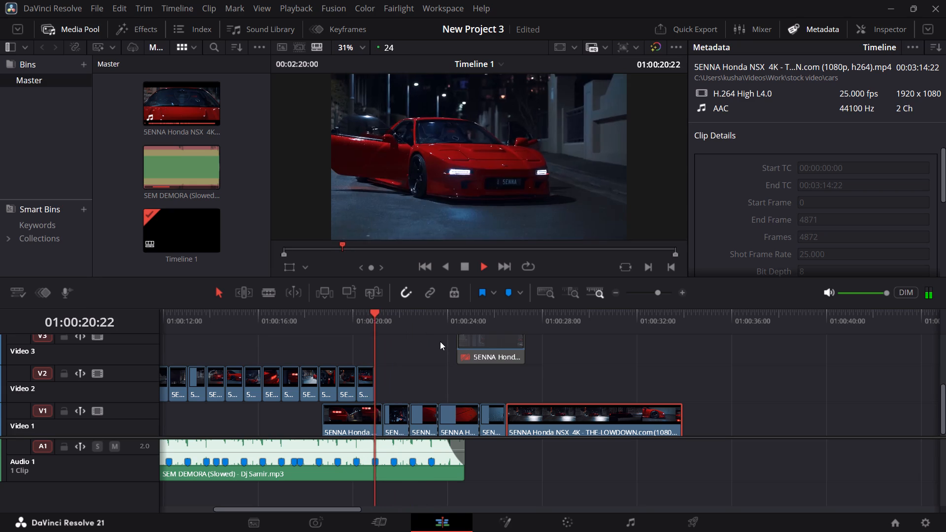
key("space")
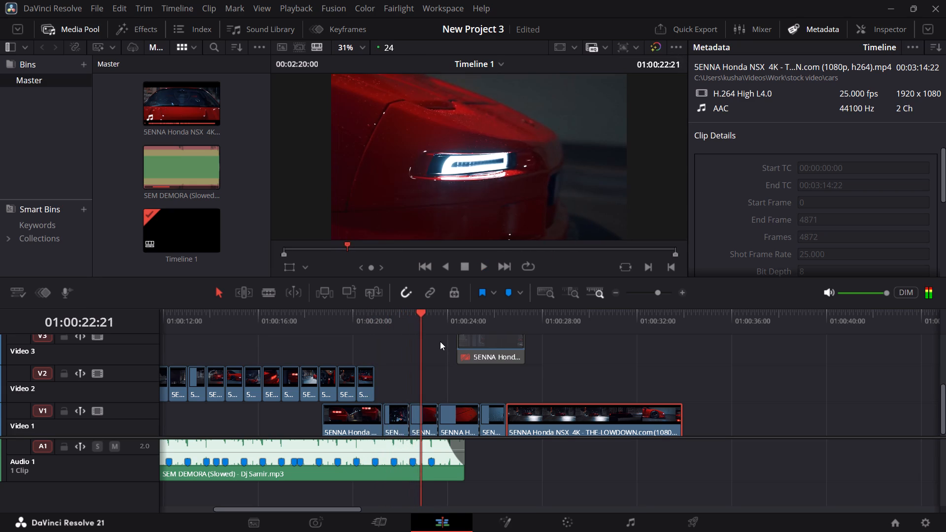
scroll(459, 365, "up", 4, "alt")
scroll(459, 365, "down", 1, "alt")
scroll(459, 367, "up", 6, "alt")
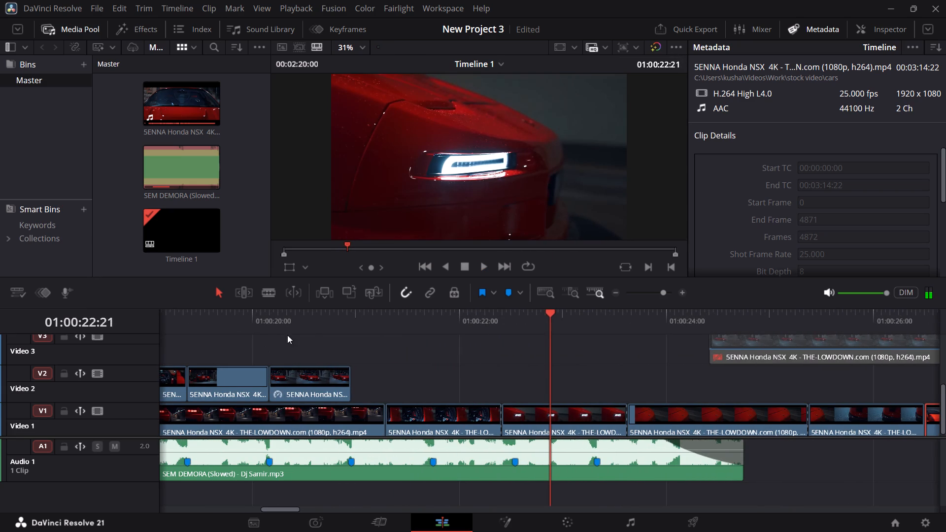
left_click(291, 320)
key("space")
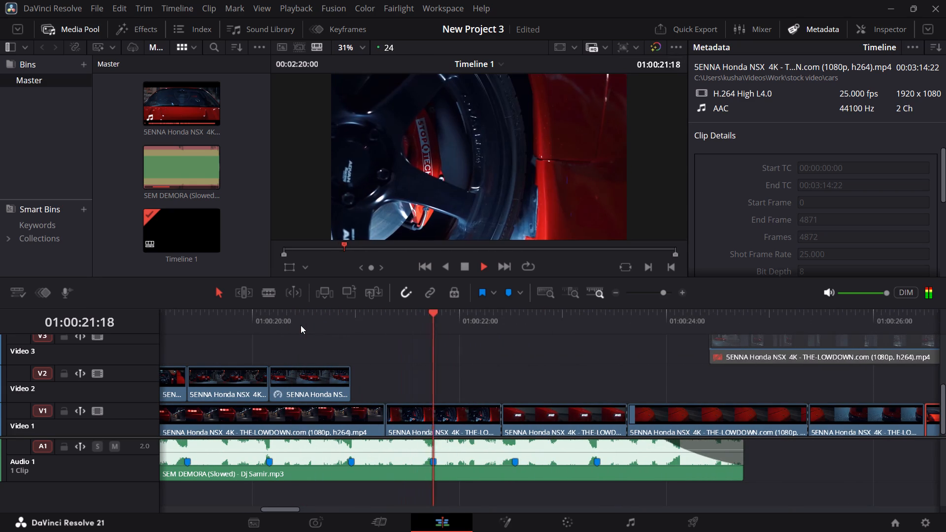
left_click(295, 324)
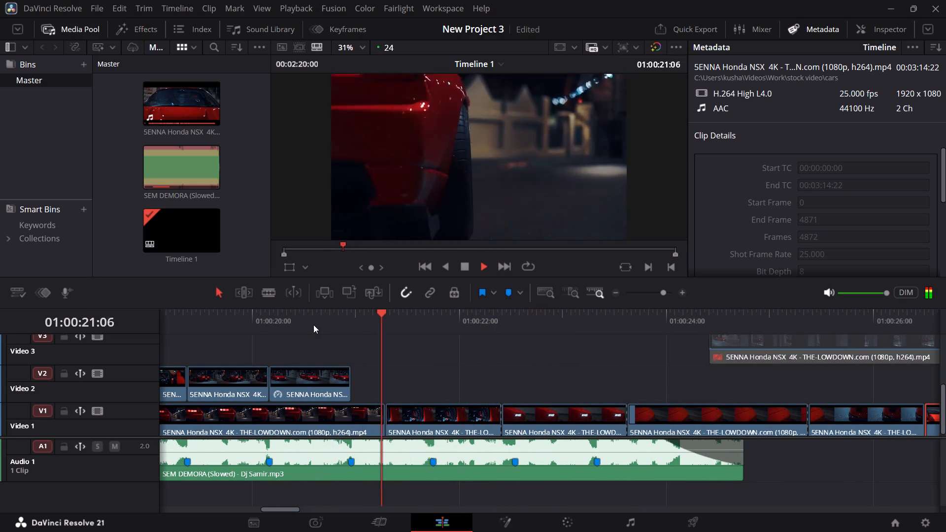
key("space")
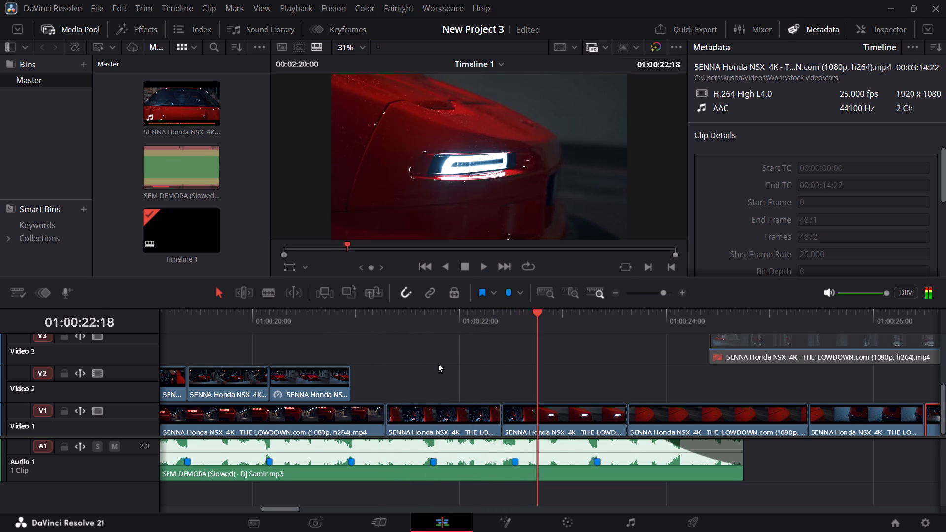
Trim the wheel close-up's end on Video 1 to the beat marker near 01:00:21:18 and place the headlight clip directly after it.
left_click_drag(497, 420, 428, 422)
left_click_drag(571, 415, 498, 422)
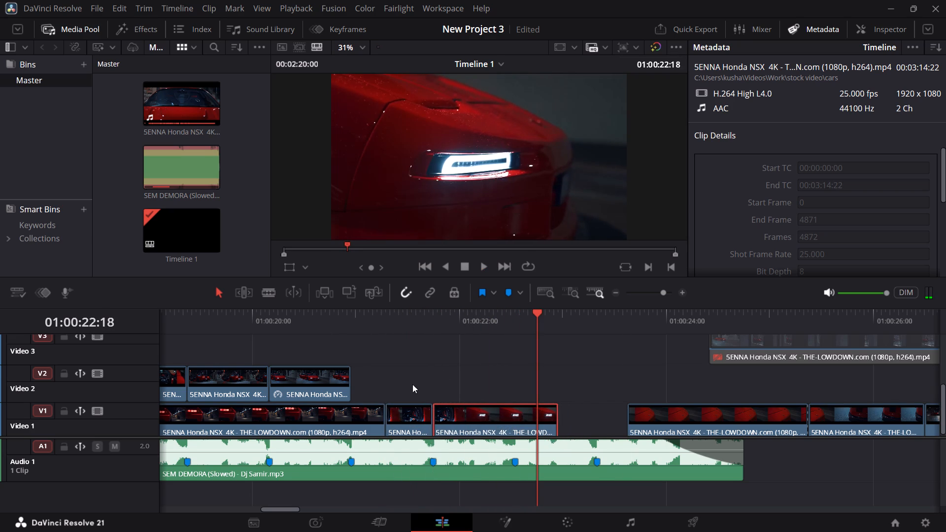
Replay the front-view, wheel and headlight sequence several times to check the cuts against the beat markers.
left_click(315, 316)
key("space")
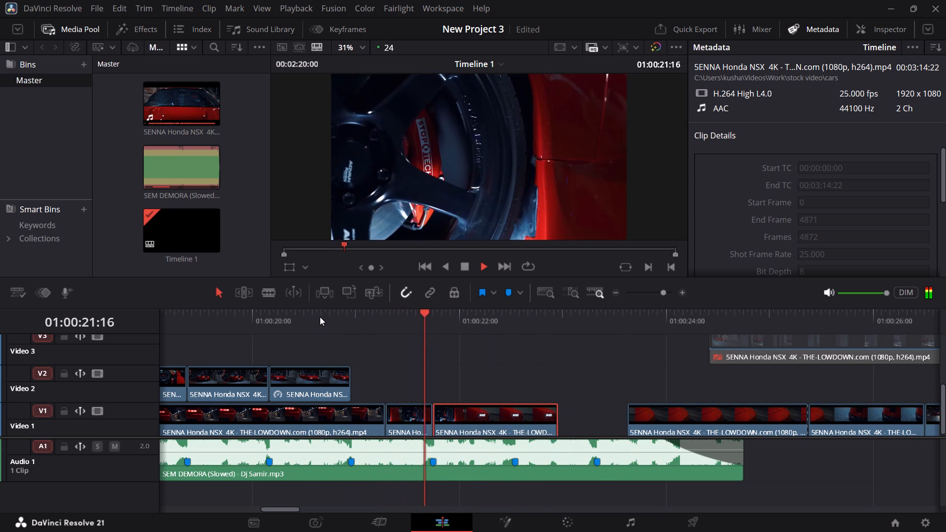
left_click(320, 317)
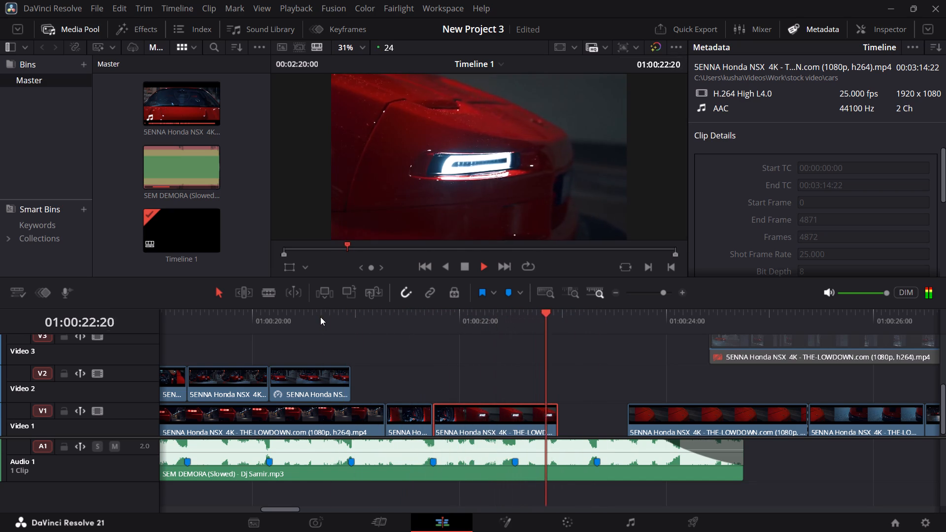
left_click(320, 317)
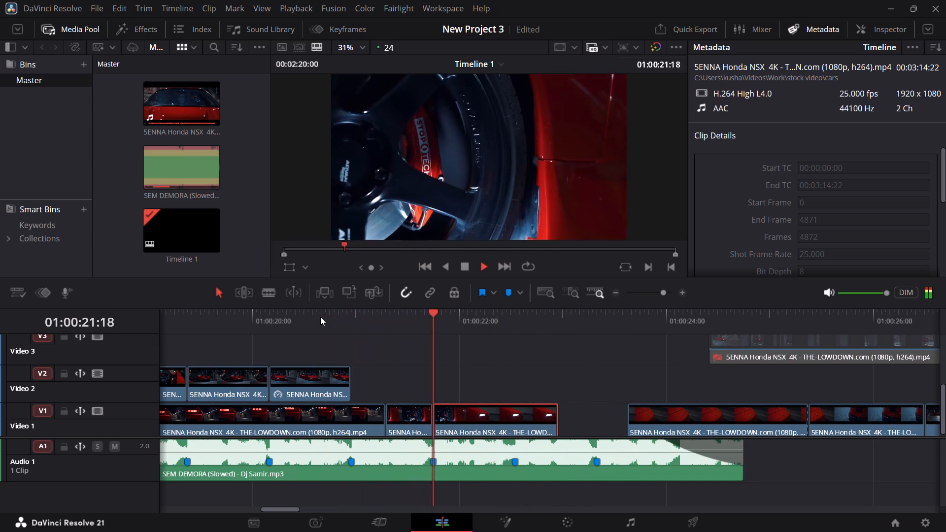
key("space")
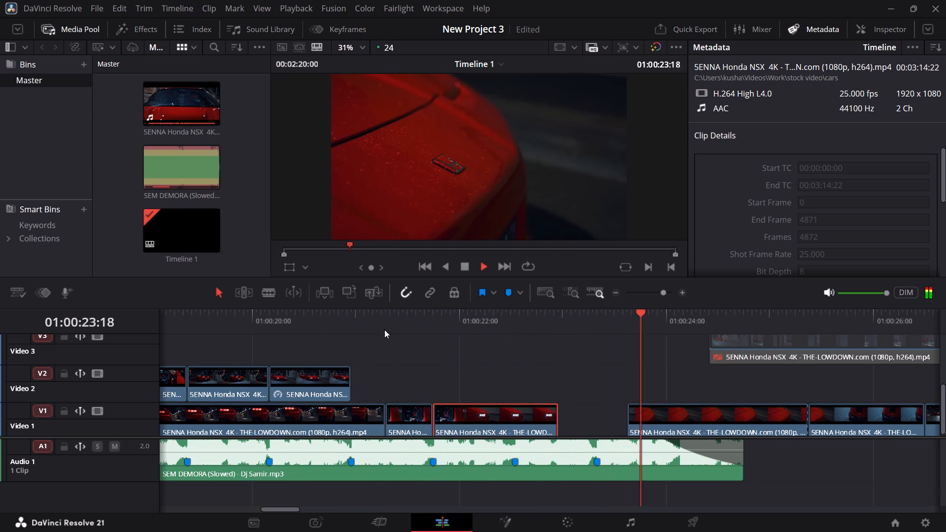
left_click(349, 324)
key("space")
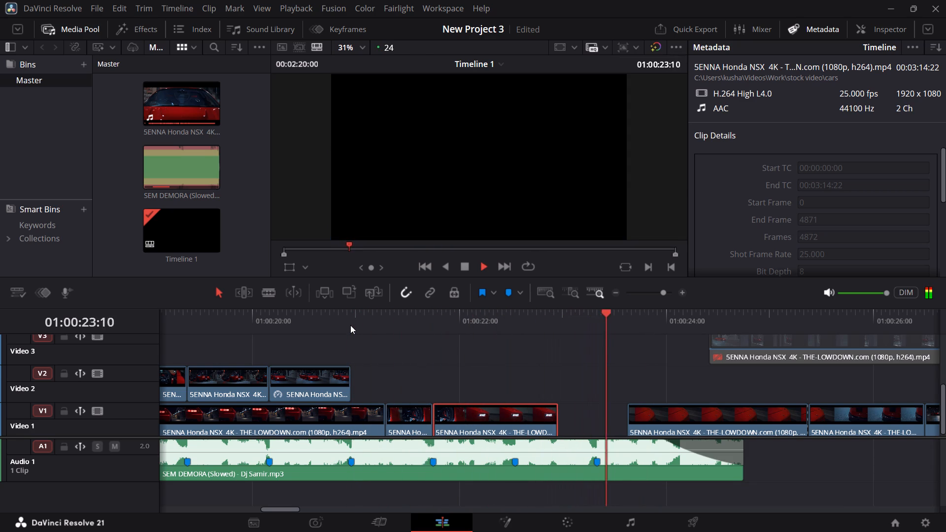
key("space")
scroll(416, 366, "up", 4, "ctrl")
left_click(354, 320)
key("space")
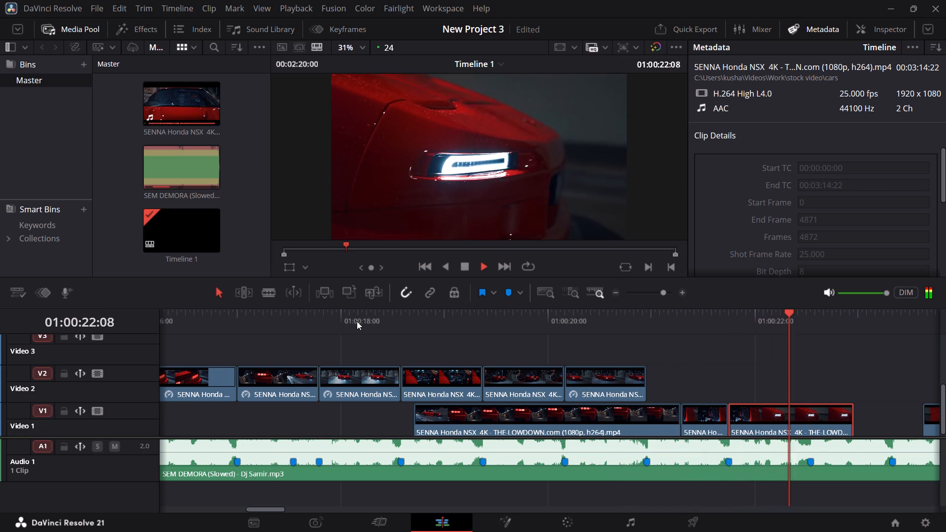
key("space")
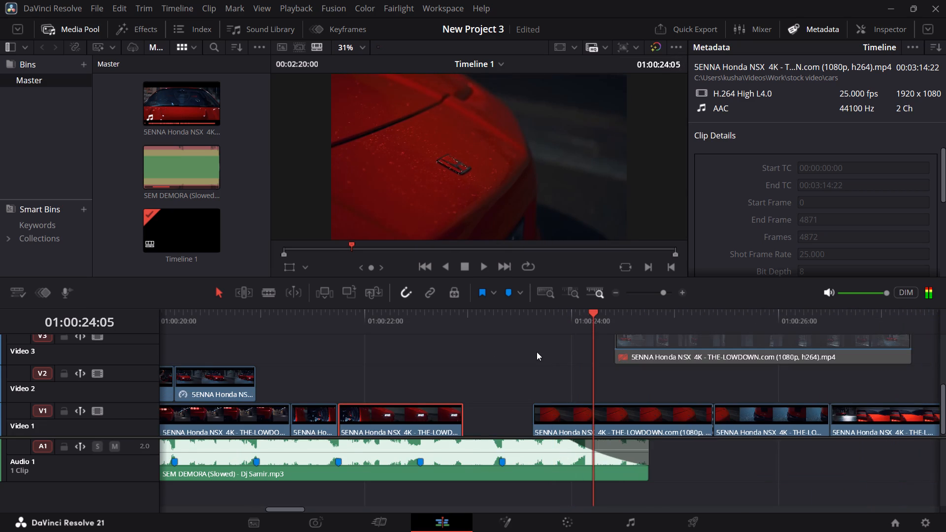
scroll(678, 375, "up", 4, "ctrl")
left_click(472, 321)
key("space")
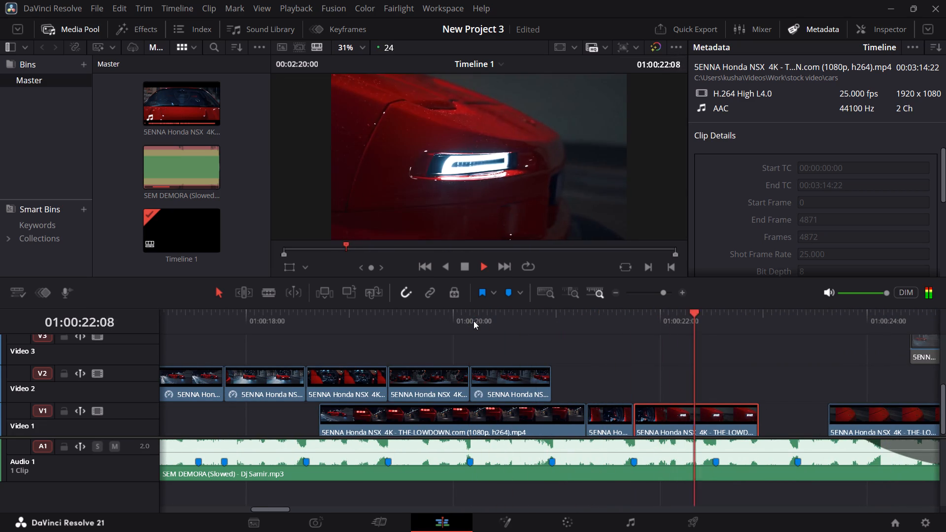
left_click(473, 321)
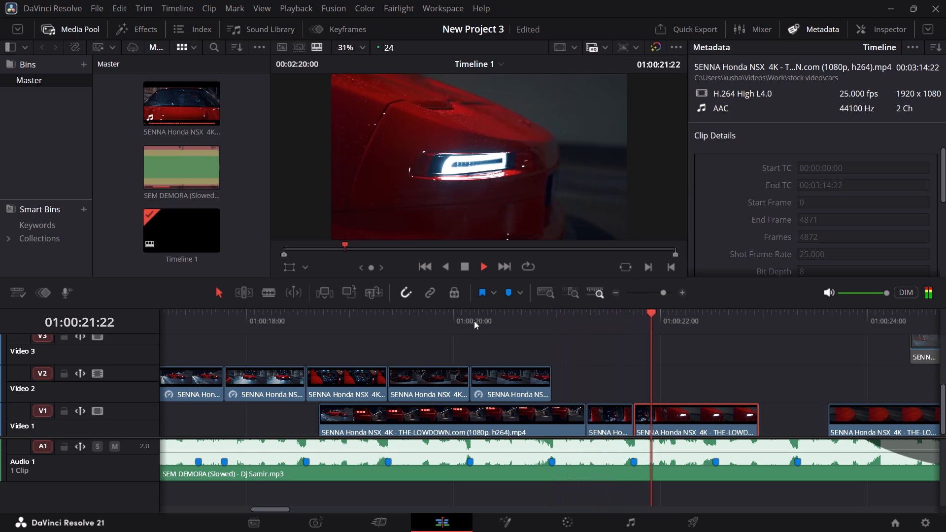
key("space")
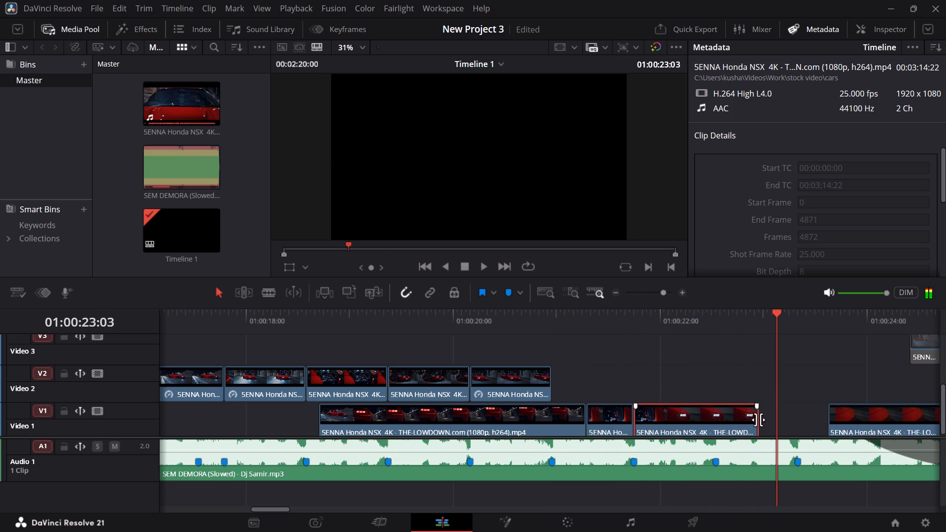
Trim the end of the headlight clip on Video 1 to the beat marker near 01:00:22:13.
left_click_drag(755, 420, 714, 427)
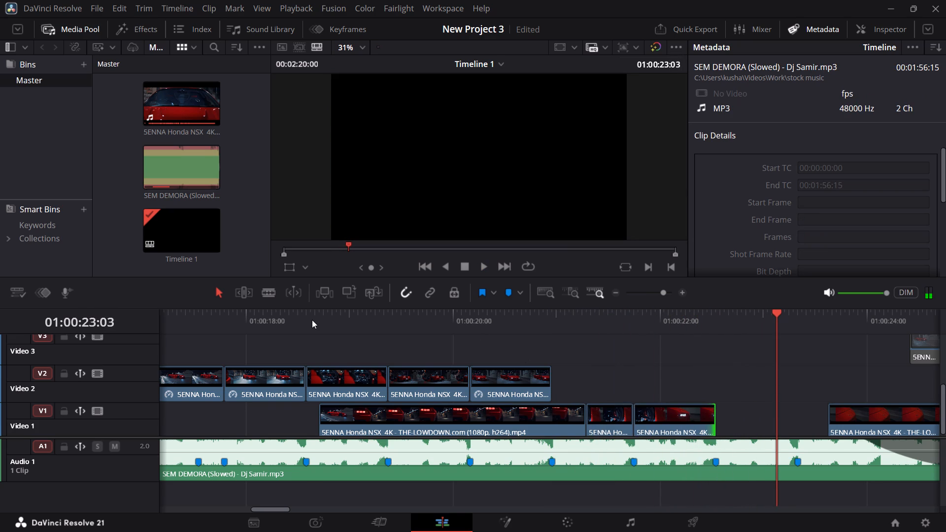
Replay the wheel and trimmed headlight clips up to the hood badge clip to check the pacing.
left_click(307, 320)
key("space")
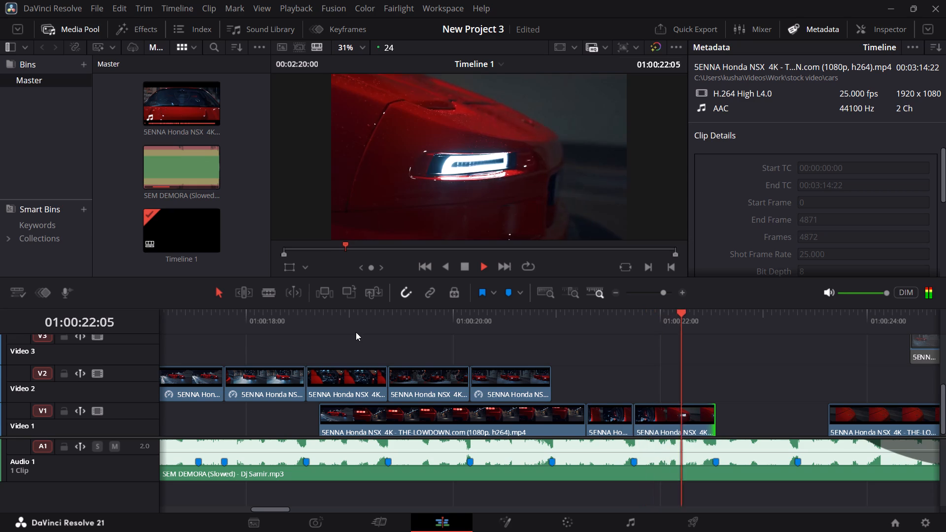
scroll(360, 334, "up", 3, "ctrl")
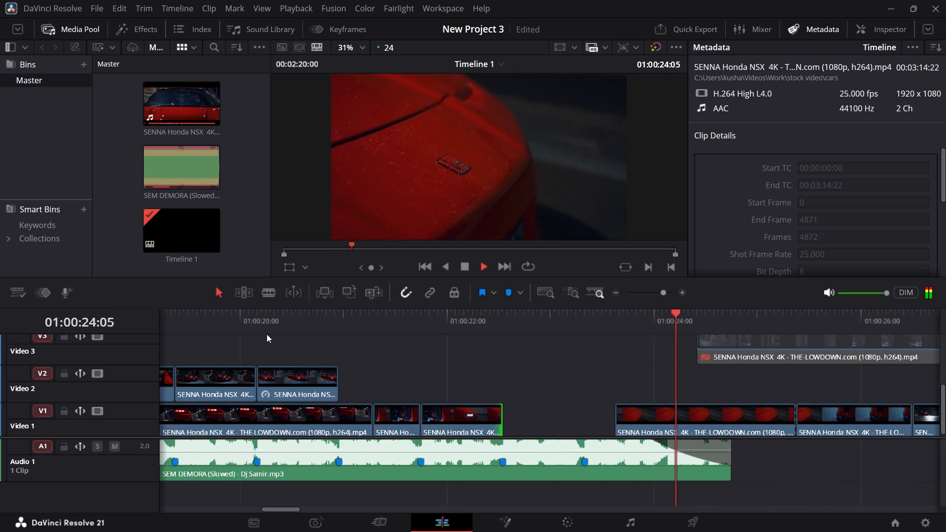
left_click(267, 333)
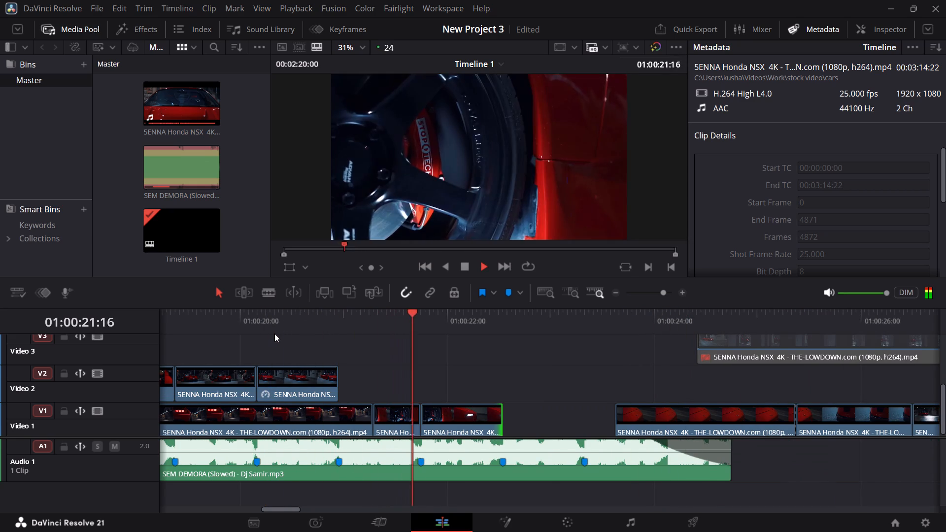
key("space")
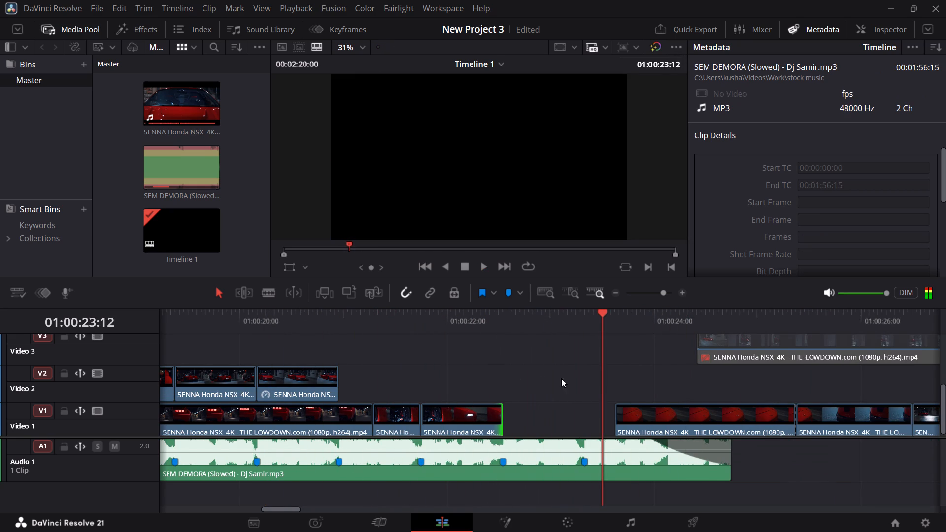
left_click(414, 325)
key("space")
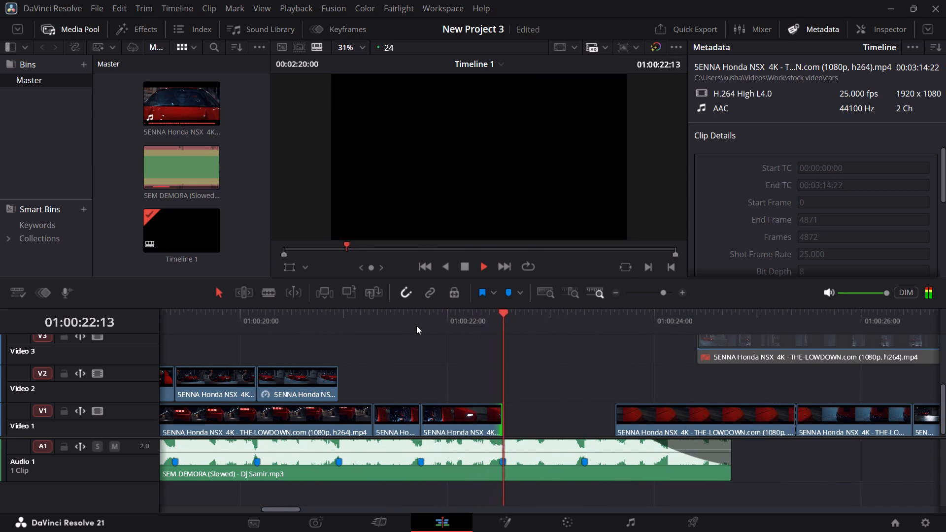
key("space")
scroll(691, 399, "down", 4, "ctrl")
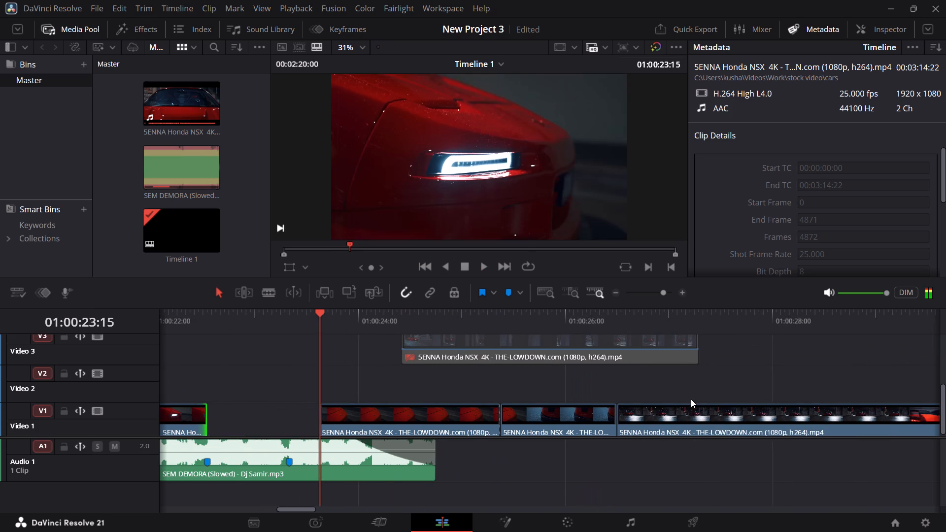
Move the hood badge clip on Video 1 directly after the headlight clip, starting at the beat marker at 01:00:22:13.
scroll(608, 390, "down", 4, "alt")
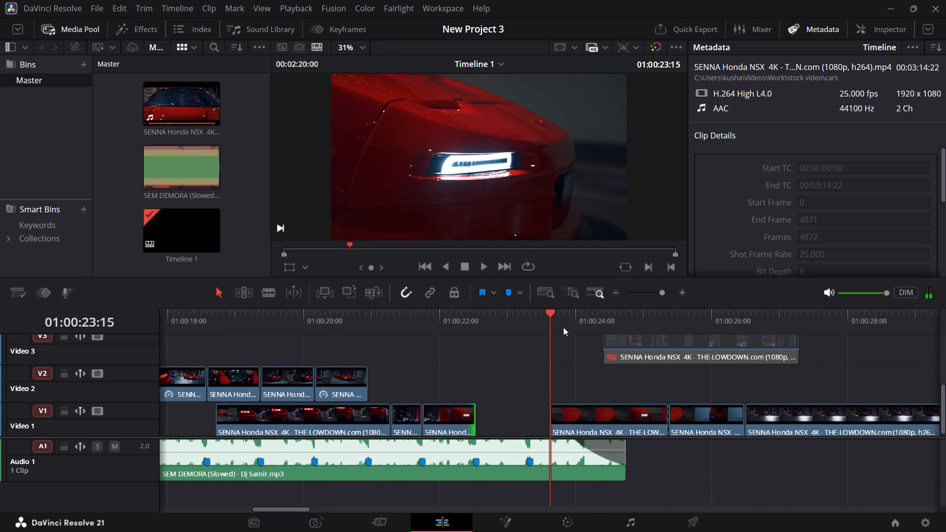
left_click_drag(564, 325, 676, 329)
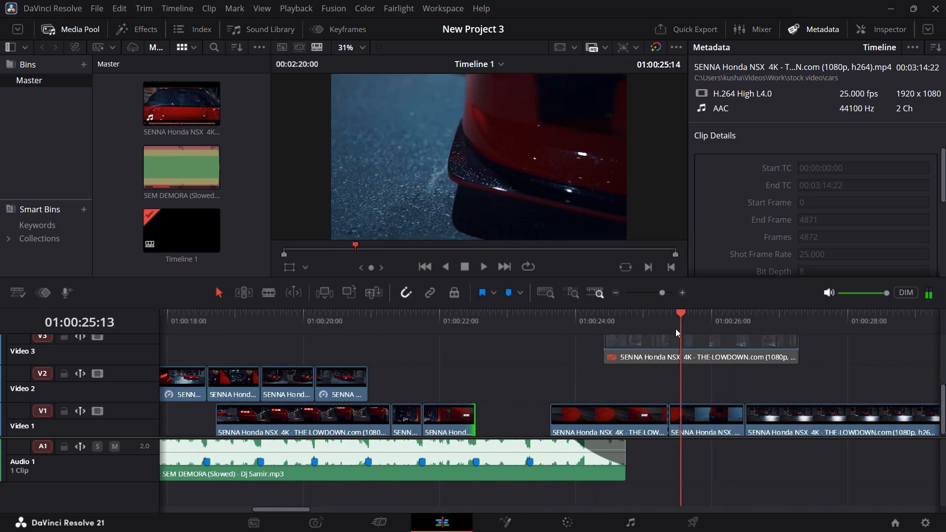
left_click_drag(676, 329, 690, 330)
left_click_drag(695, 415, 686, 396)
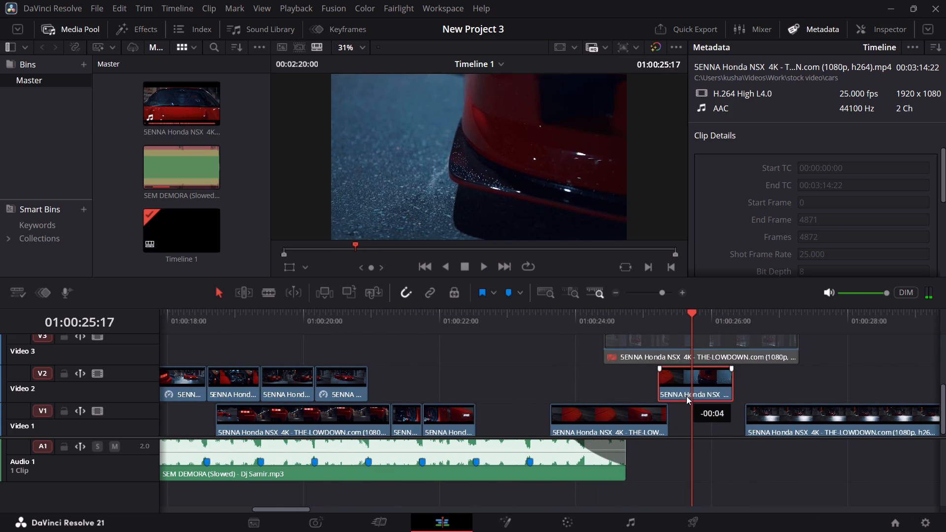
left_click_drag(686, 396, 695, 409)
left_click_drag(613, 323, 587, 317)
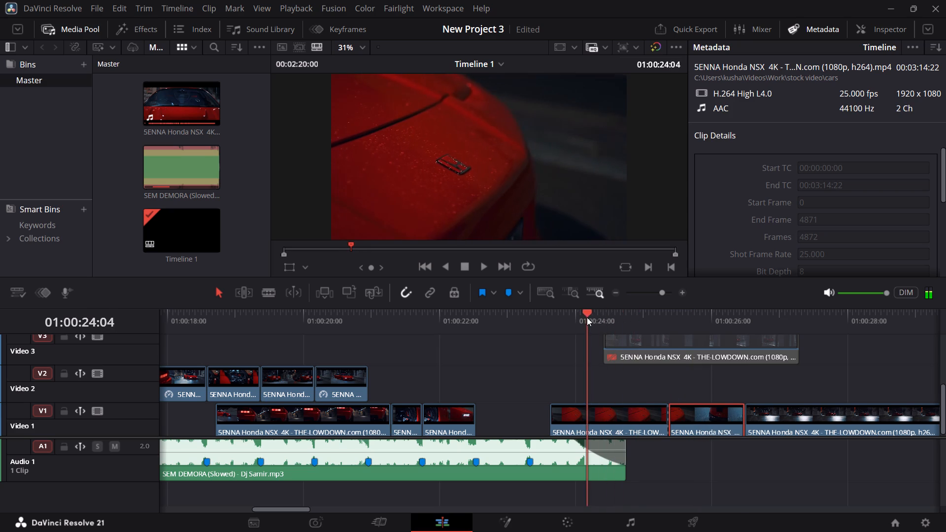
left_click_drag(587, 317, 549, 326)
scroll(652, 462, "up", 4, "alt")
key("Right")
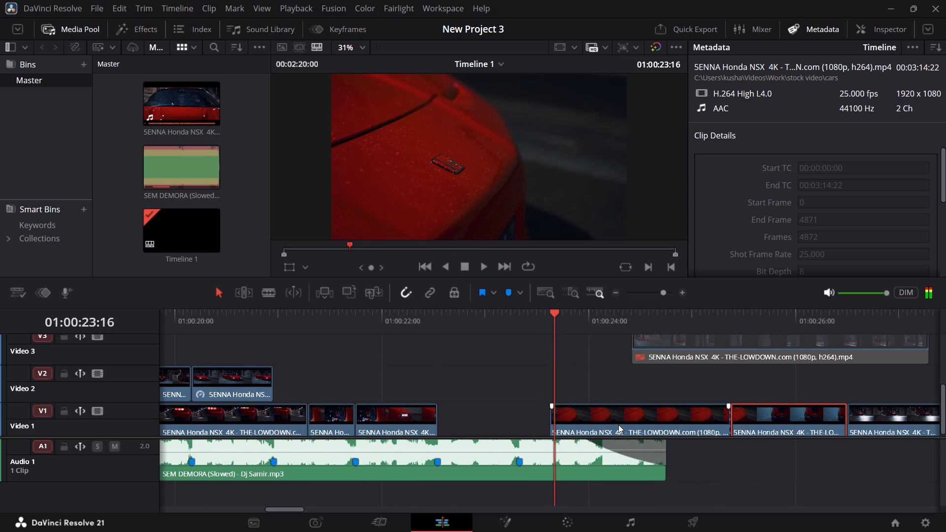
left_click_drag(552, 424, 560, 424)
left_click_drag(597, 424, 473, 435)
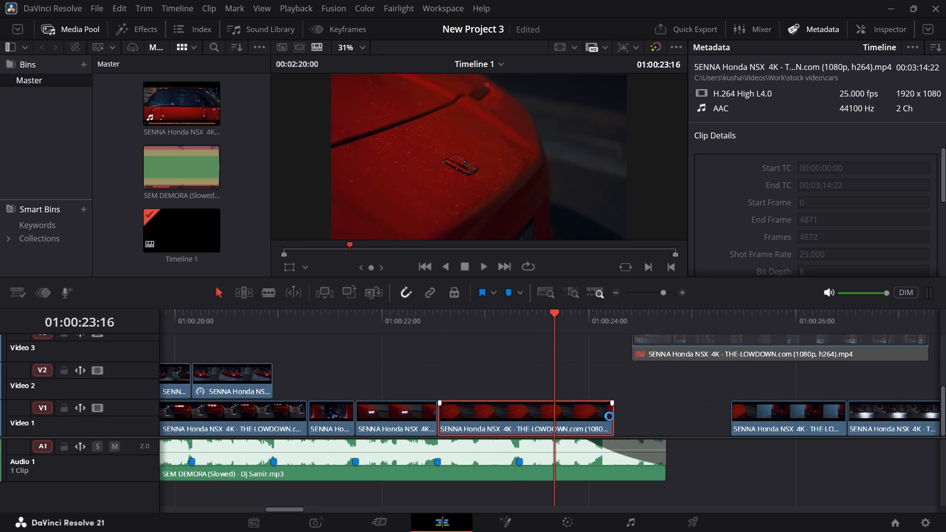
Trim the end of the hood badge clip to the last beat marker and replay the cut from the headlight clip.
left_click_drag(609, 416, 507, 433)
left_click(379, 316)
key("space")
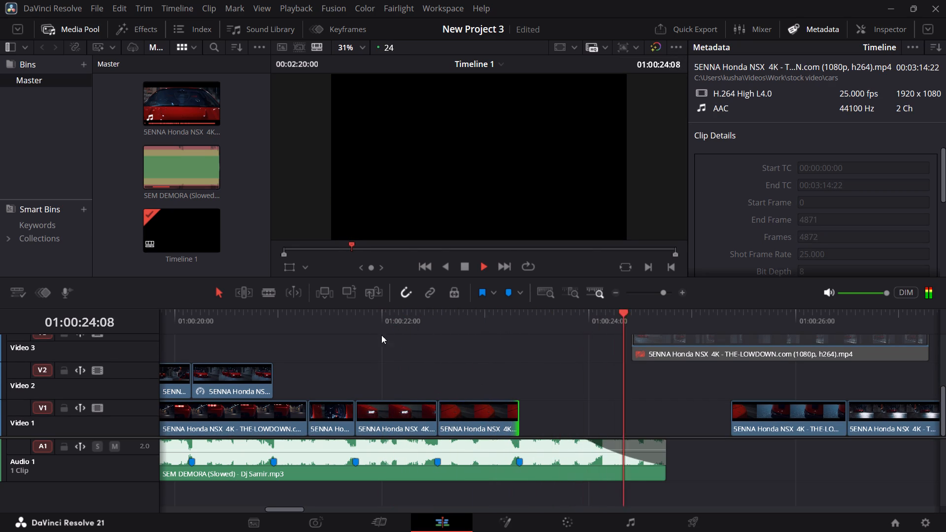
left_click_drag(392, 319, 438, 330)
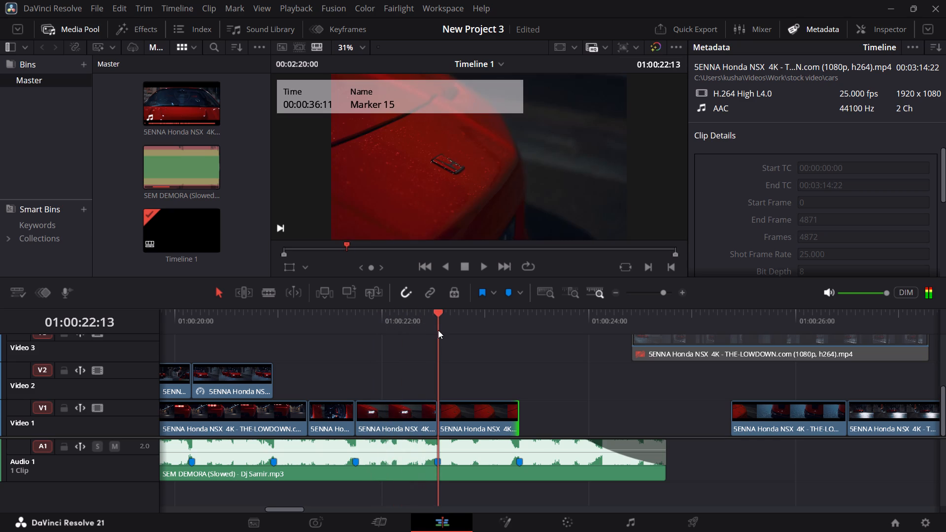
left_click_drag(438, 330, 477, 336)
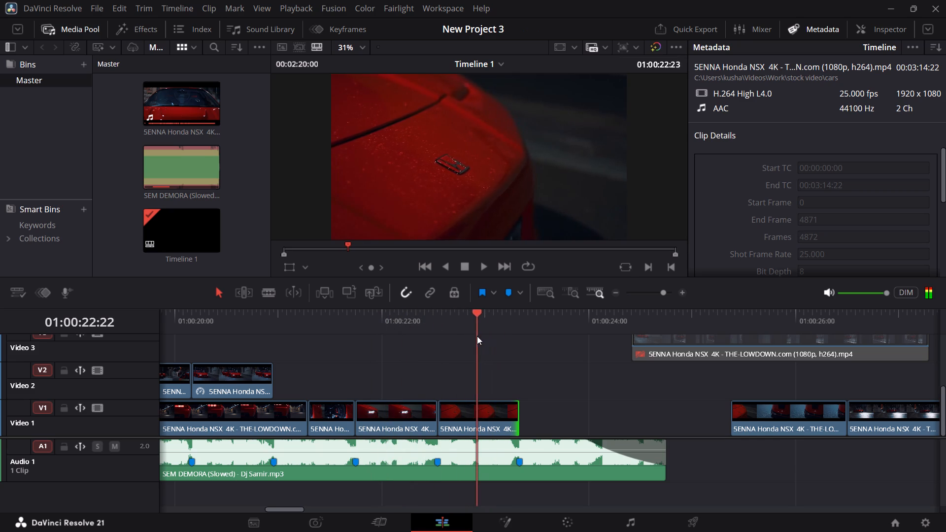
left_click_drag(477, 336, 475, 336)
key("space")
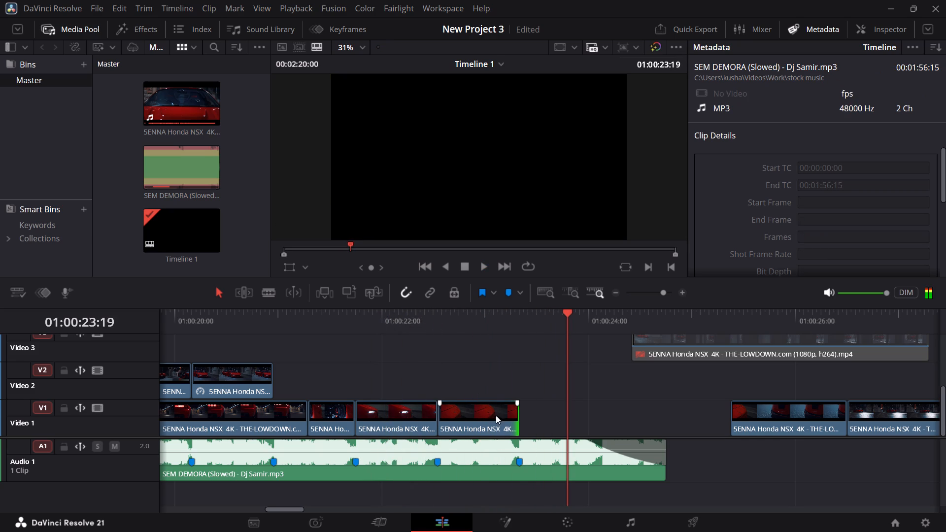
Retrim the hood badge clip to span about 01:00:23:00 to 01:00:24:00, and slide it back against the headlight clip.
left_click_drag(520, 418, 594, 423)
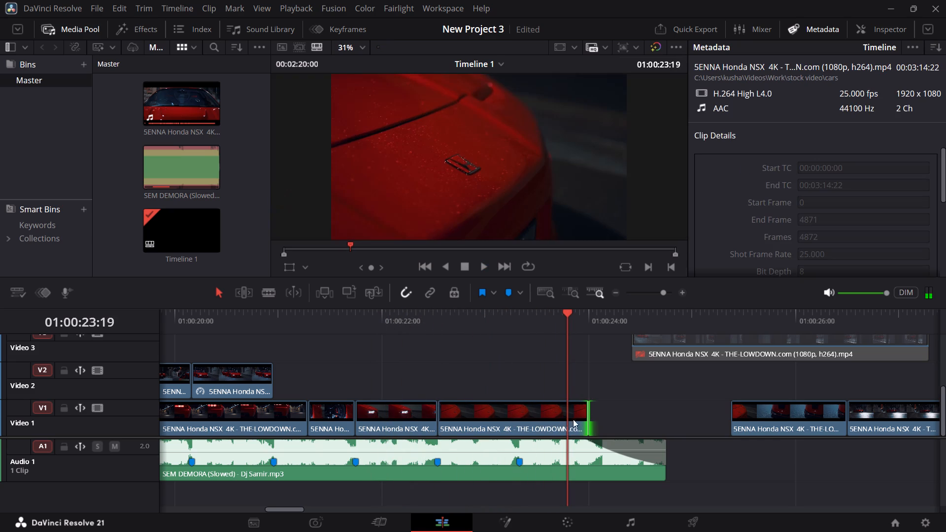
left_click_drag(496, 317, 486, 320)
left_click_drag(445, 414, 496, 417)
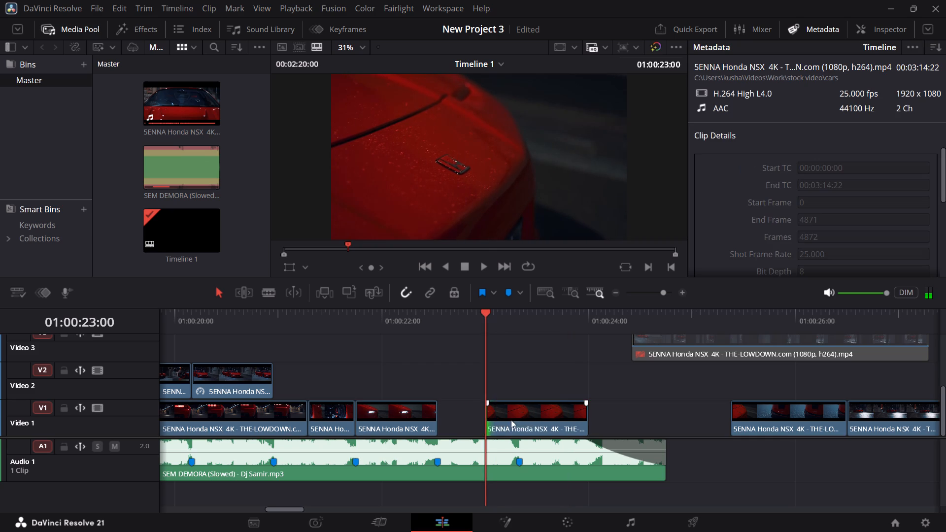
left_click_drag(536, 425, 489, 427)
Replay the wheel, headlight and hood badge clips to check the retrimmed ending against the music.
left_click(368, 318)
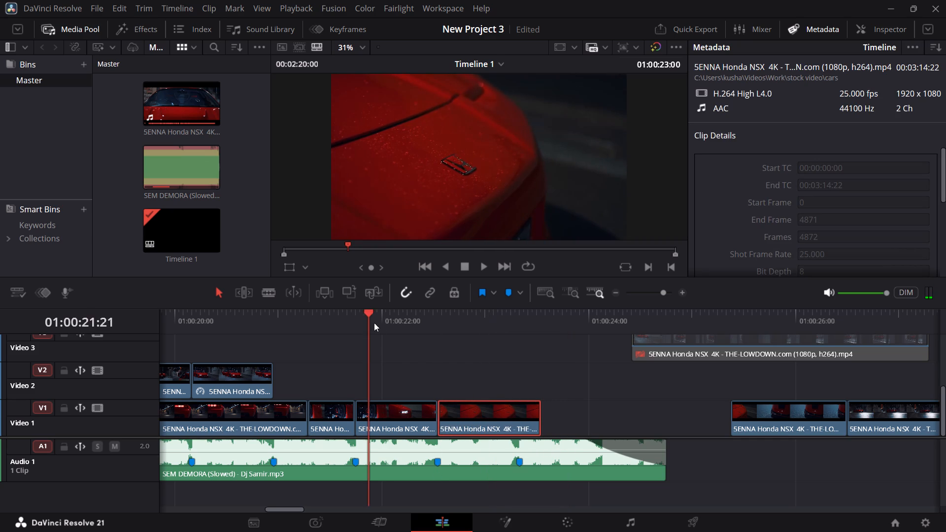
key("space")
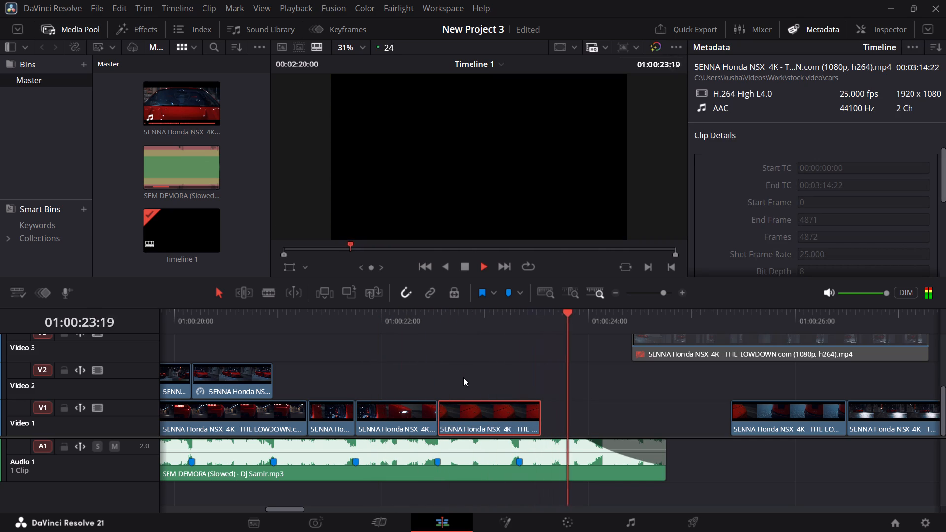
key("space")
scroll(710, 441, "down", 3, "ctrl")
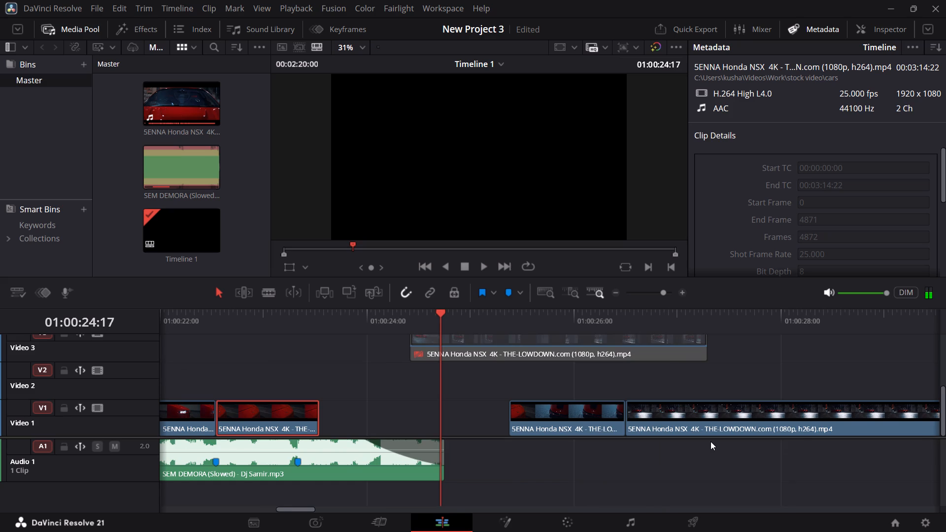
scroll(710, 441, "up", 4, "ctrl")
left_click(344, 322)
key("space")
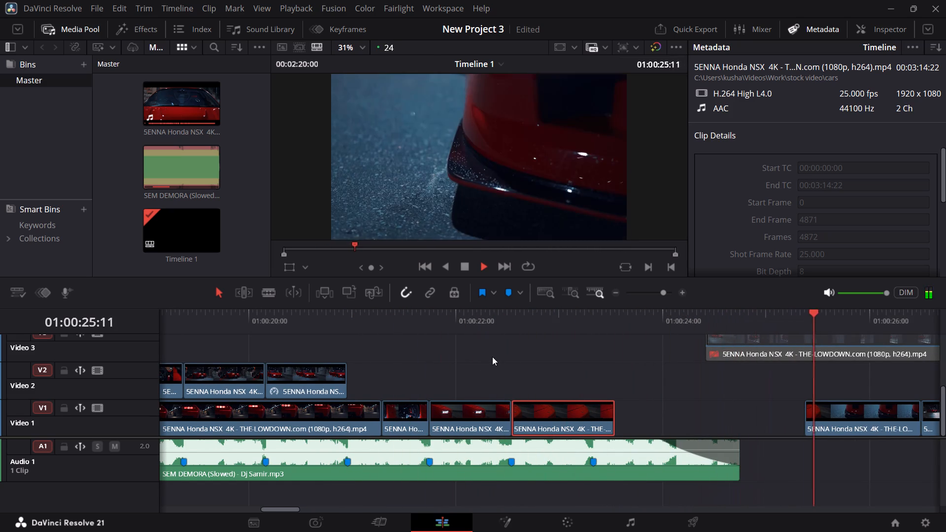
key("space")
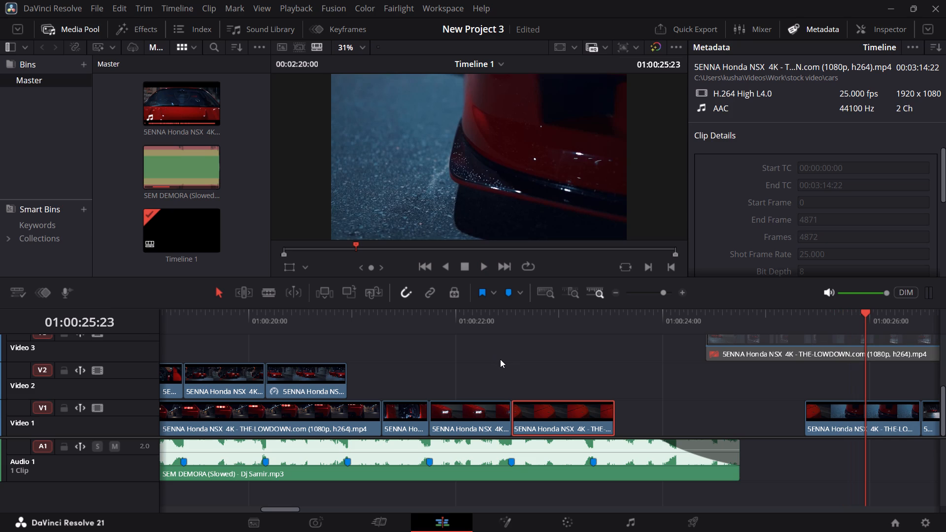
Delete all the greyed-out disabled clips on Video 3 and Video 4.
scroll(500, 359, "down", 5)
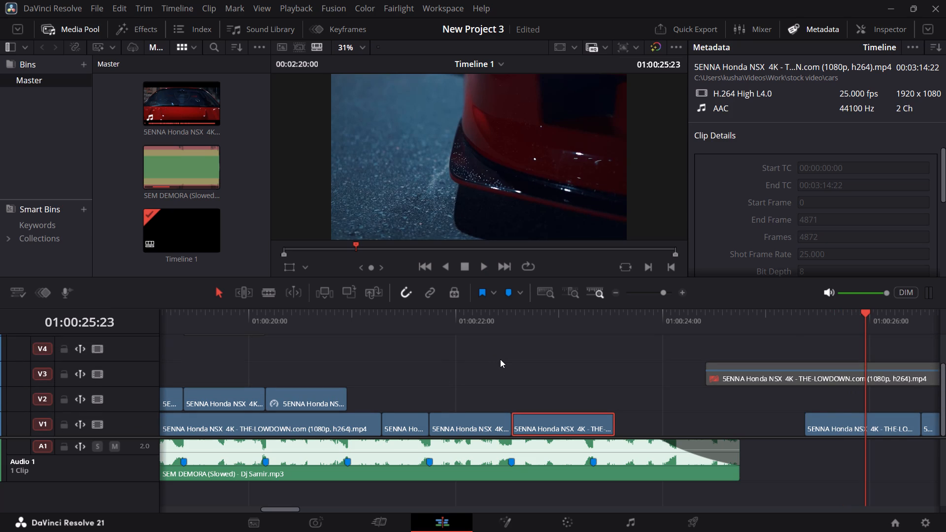
scroll(500, 359, "down", 4)
scroll(500, 359, "down", 5, "ctrl")
scroll(500, 359, "down", 8, "alt")
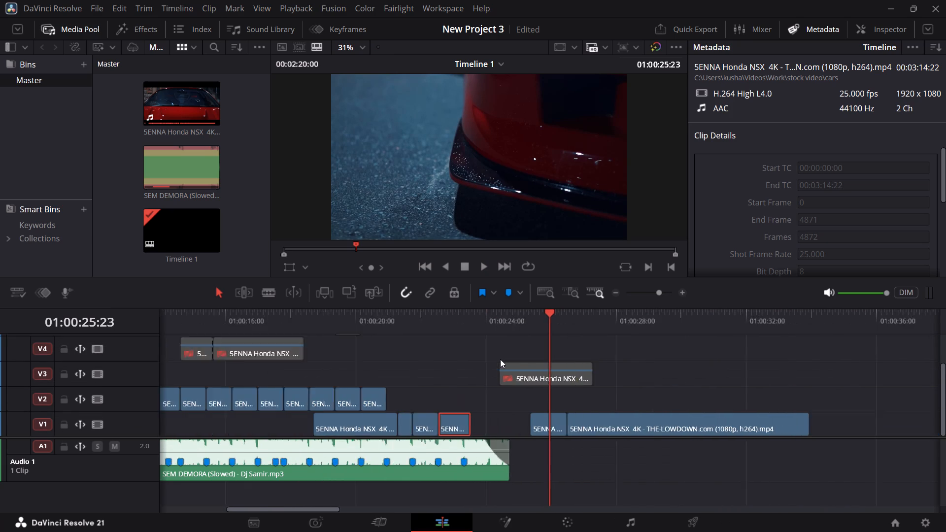
scroll(500, 359, "down", 5, "alt")
left_click_drag(216, 344, 303, 369)
left_click(311, 379)
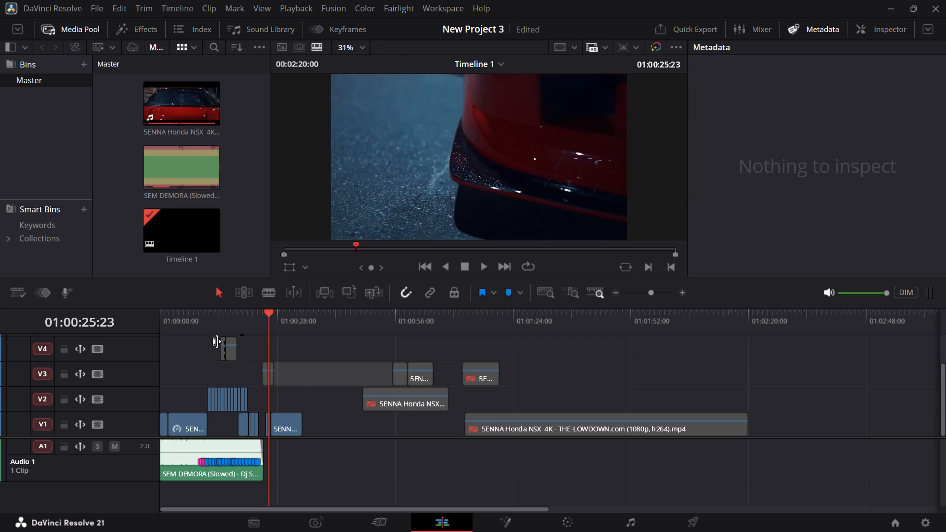
left_click_drag(214, 343, 318, 359)
left_click(265, 353)
left_click(220, 368)
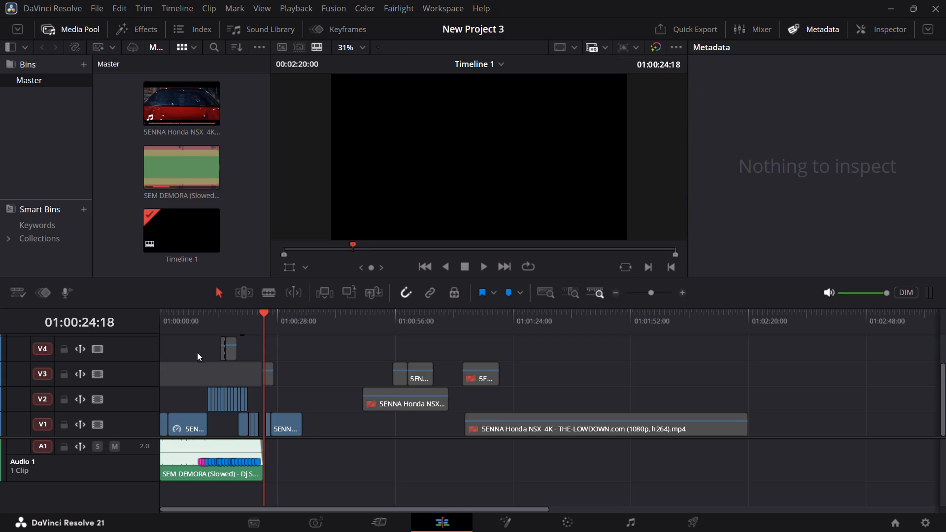
left_click_drag(199, 341, 509, 373)
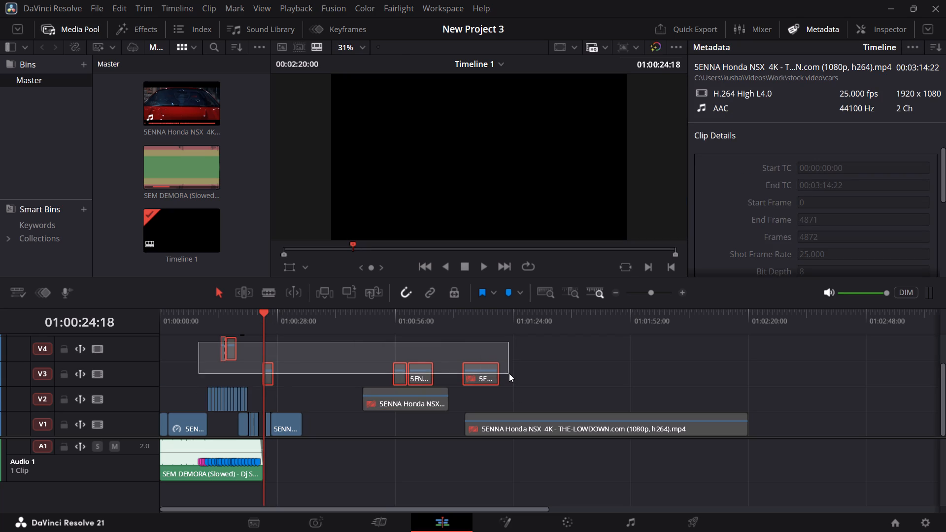
left_click_drag(509, 373, 508, 372)
key("BackSpace")
key("backslash")
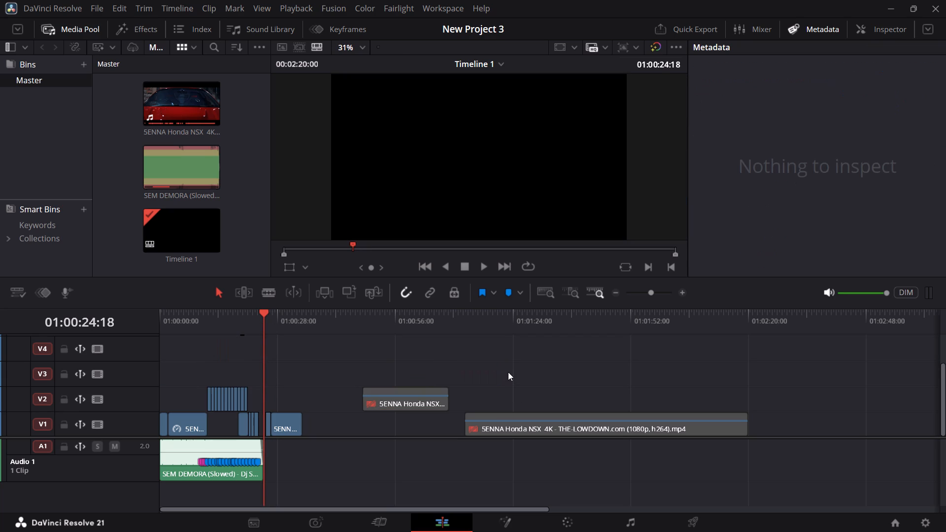
Delete the remaining disabled clips on Video 2 and Video 1 well past the end of the music.
left_click_drag(362, 381, 515, 427)
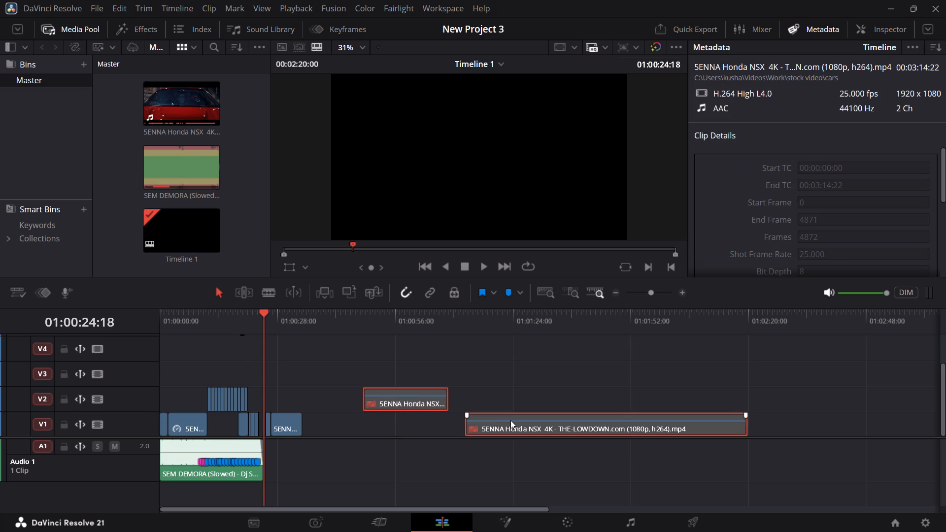
key("BackSpace")
Delete the two leftover clips on Video 1 after the end of the music, the bumper close-up and the long street shot.
scroll(293, 426, "up", 9, "alt")
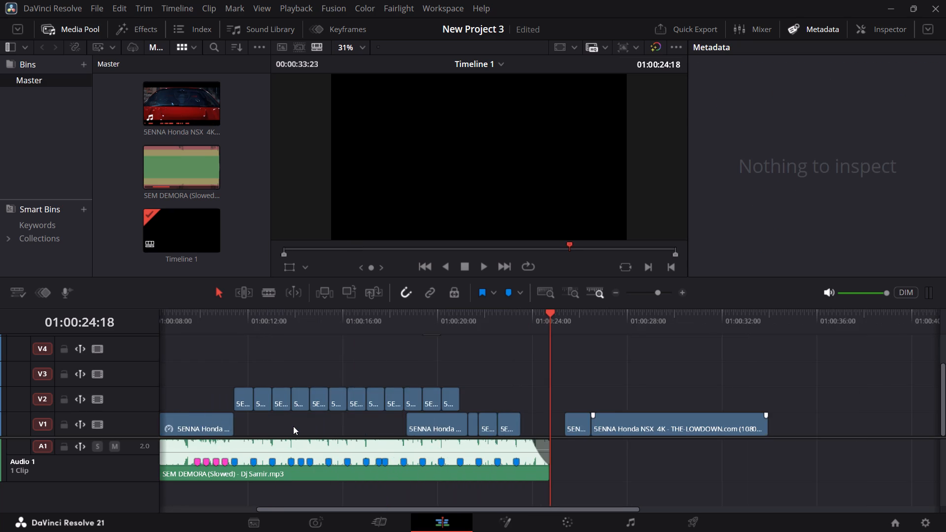
scroll(293, 426, "up", 5, "alt")
scroll(311, 423, "down", 4, "alt")
left_click_drag(555, 421, 703, 421)
left_click_drag(566, 424, 711, 426)
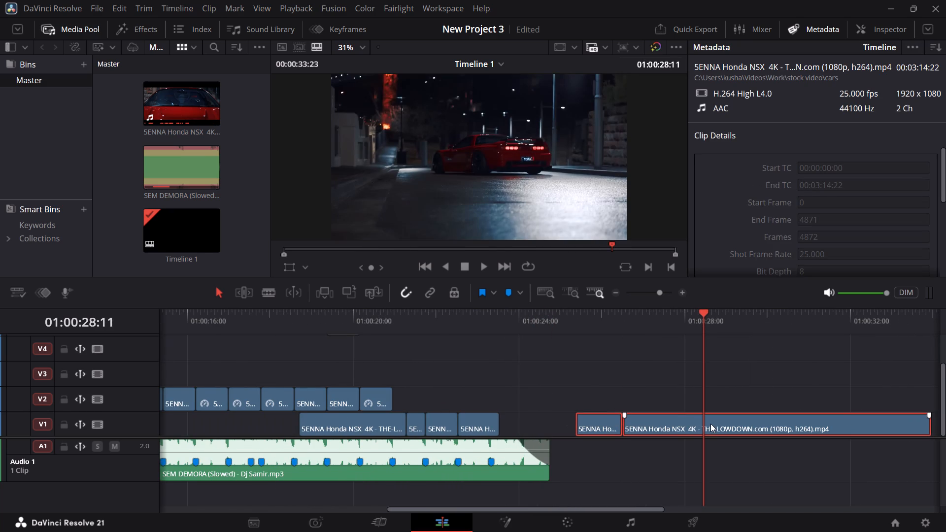
key("BackSpace")
Trim the start of the front-view clip on Video 1 to where the last Video 2 clip ends, near 01:00:21:00.
scroll(710, 424, "up", 4, "ctrl")
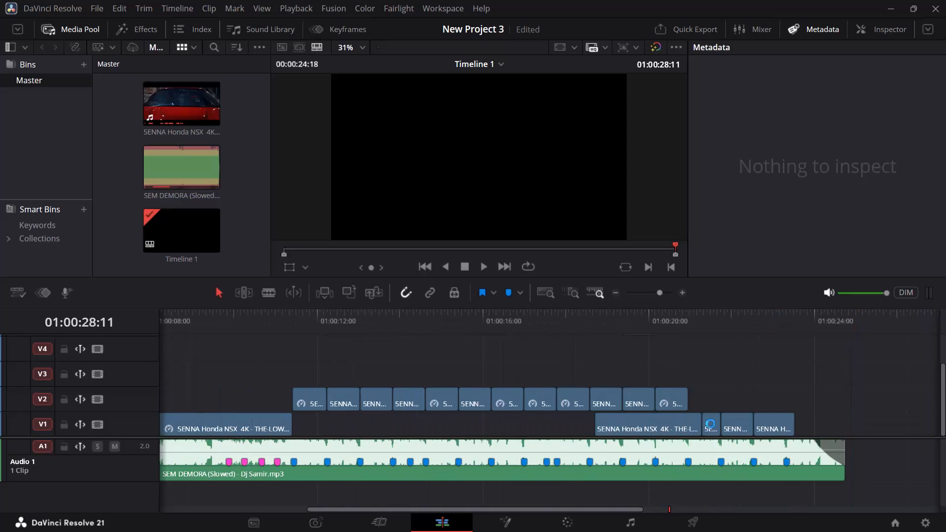
scroll(710, 424, "down", 5, "alt")
scroll(710, 424, "up", 7, "alt")
scroll(710, 424, "up", 3, "ctrl")
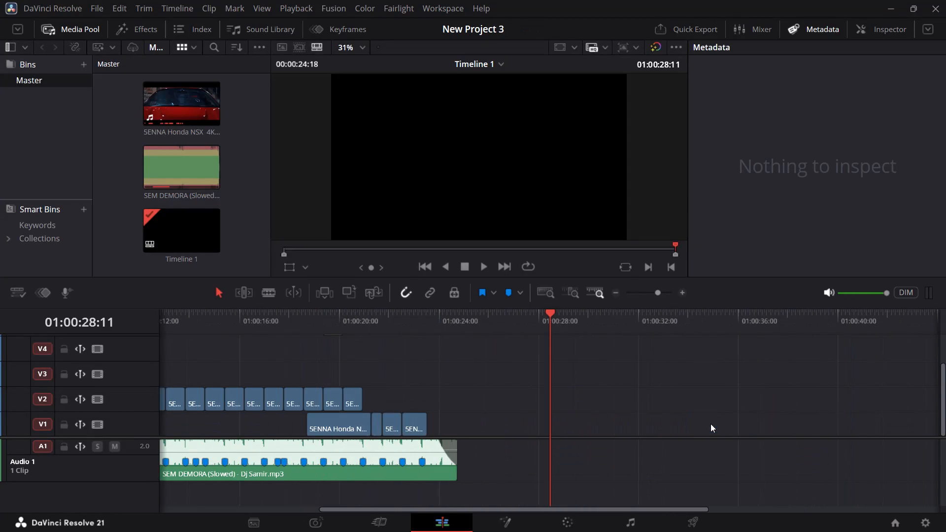
scroll(710, 424, "up", 5, "ctrl")
scroll(658, 378, "down", 4)
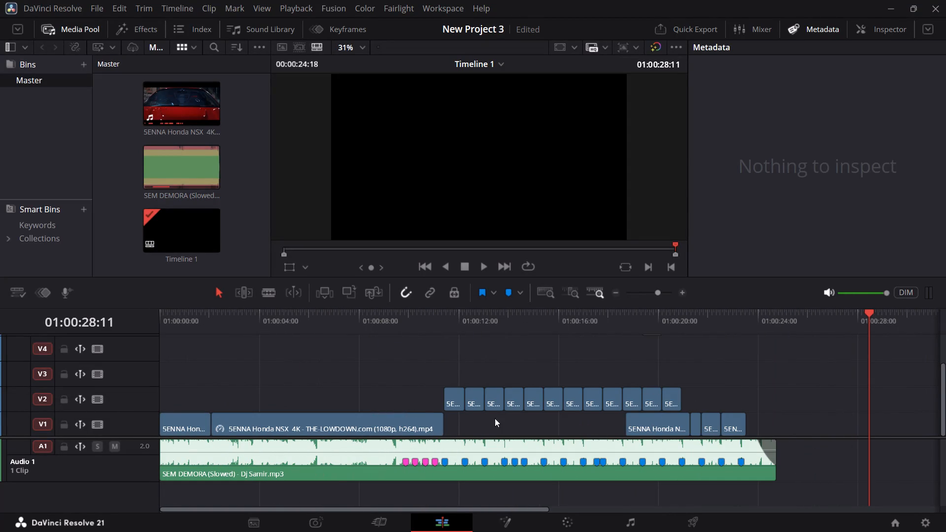
scroll(488, 415, "up", 1, "alt")
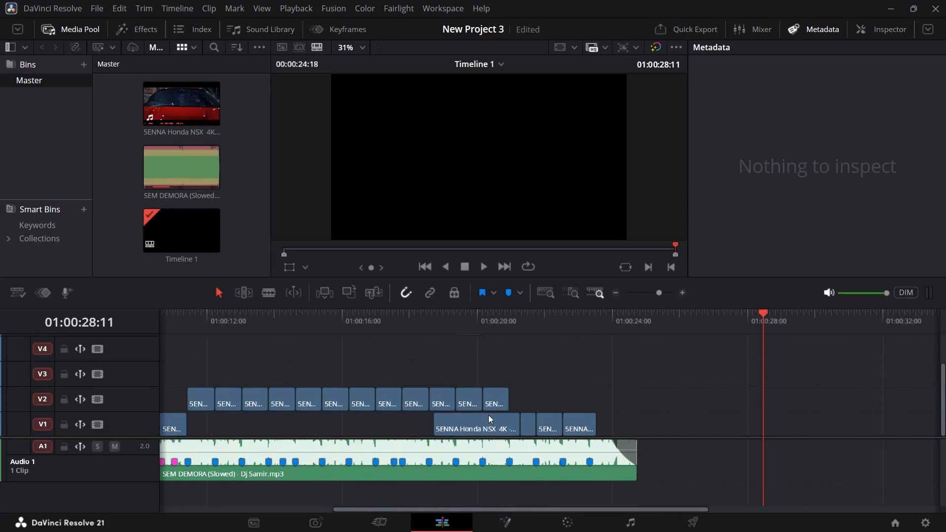
scroll(488, 415, "up", 2, "alt")
scroll(488, 415, "down", 2, "alt")
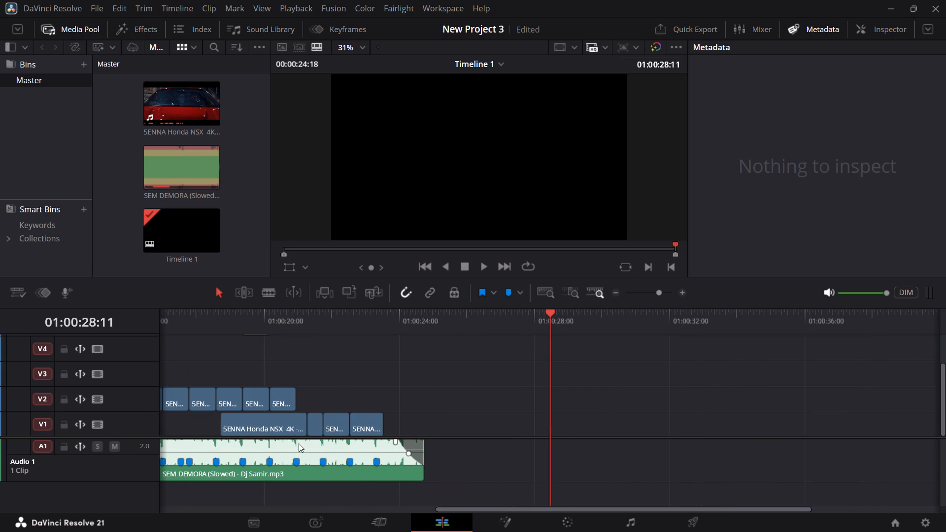
left_click(257, 414)
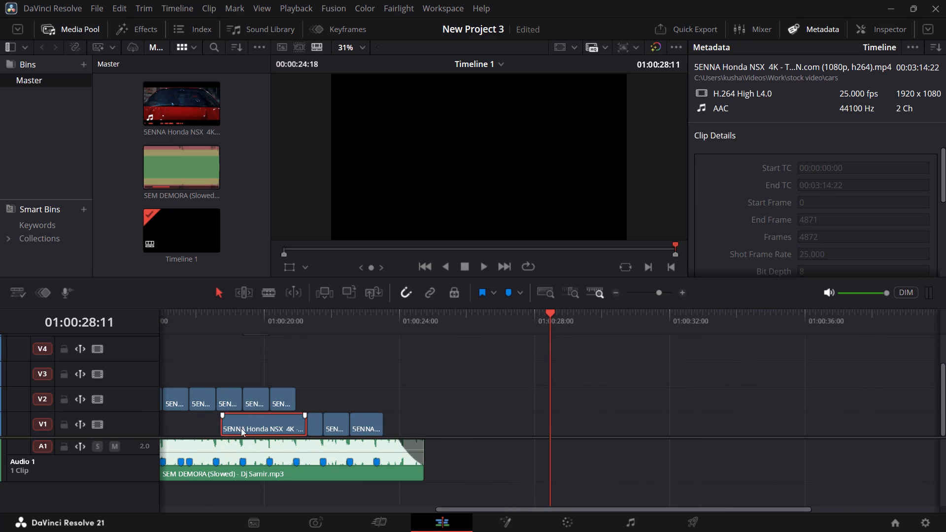
left_click_drag(224, 428, 300, 429)
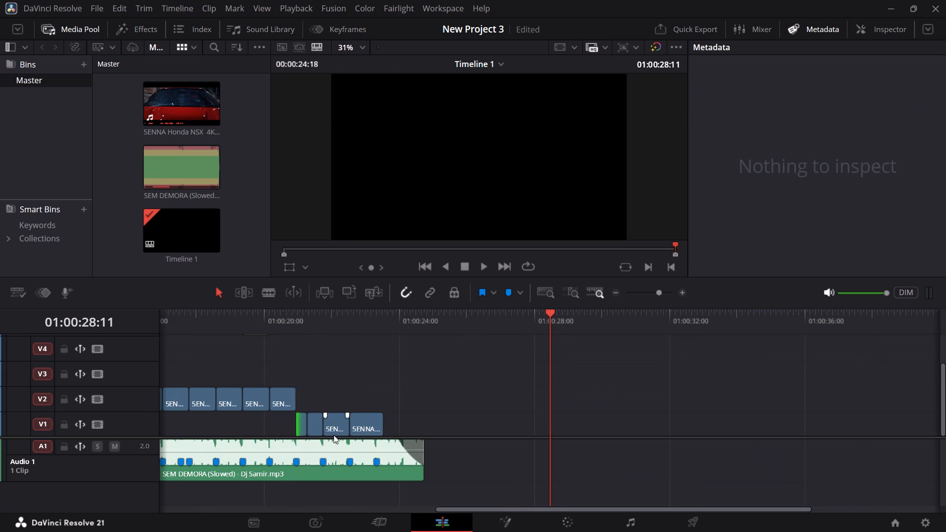
Move all the Video 2 clips down into the gap on Video 1 without shifting their timing.
scroll(415, 421, "up", 2, "ctrl")
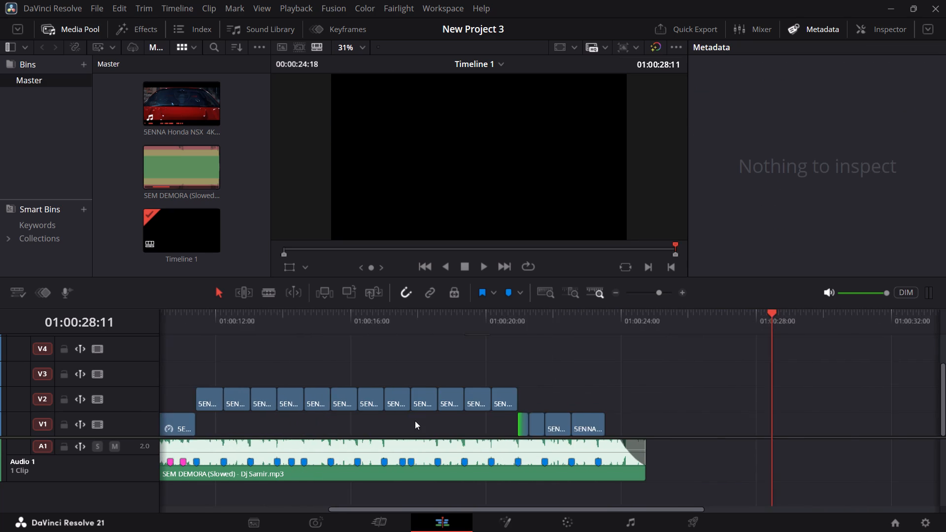
scroll(415, 421, "up", 2, "ctrl")
left_click_drag(606, 398, 271, 398)
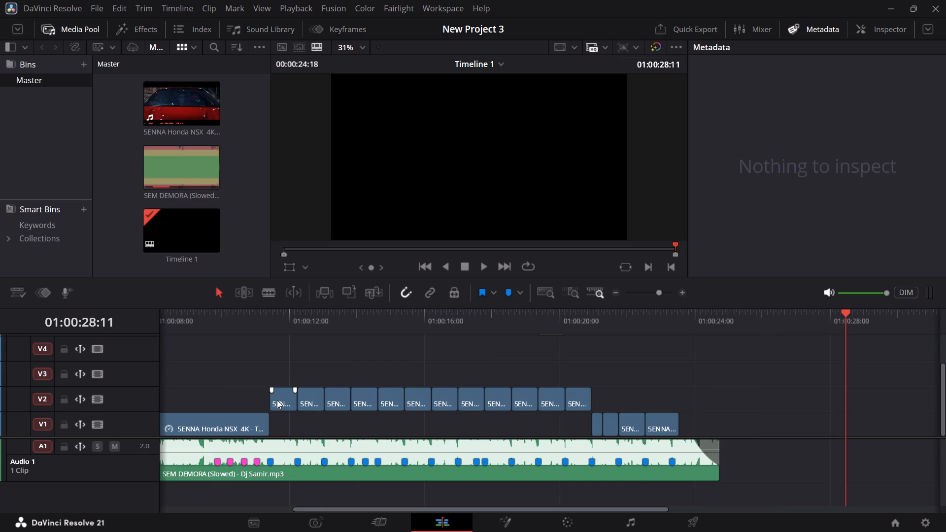
left_click(680, 389)
left_click_drag(638, 393, 298, 398)
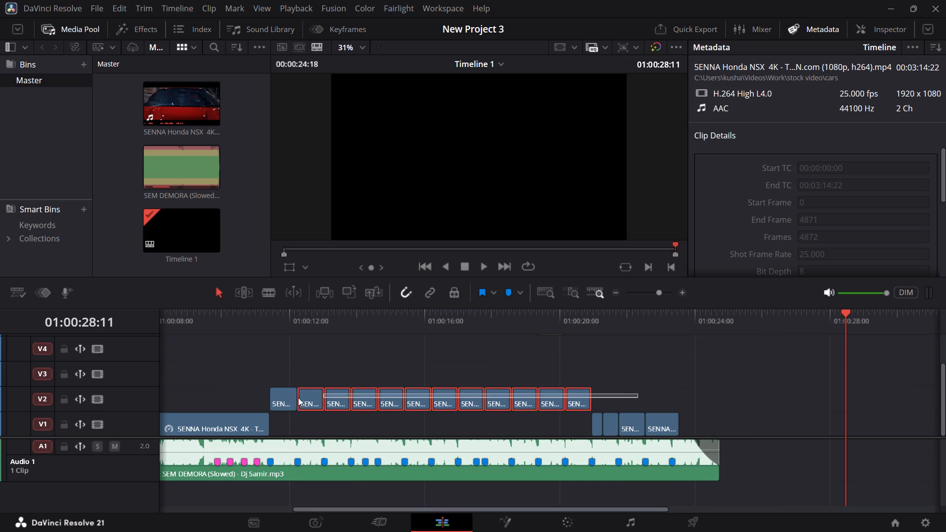
left_click_drag(298, 398, 265, 398)
left_click_drag(279, 403, 279, 418)
left_click(462, 363)
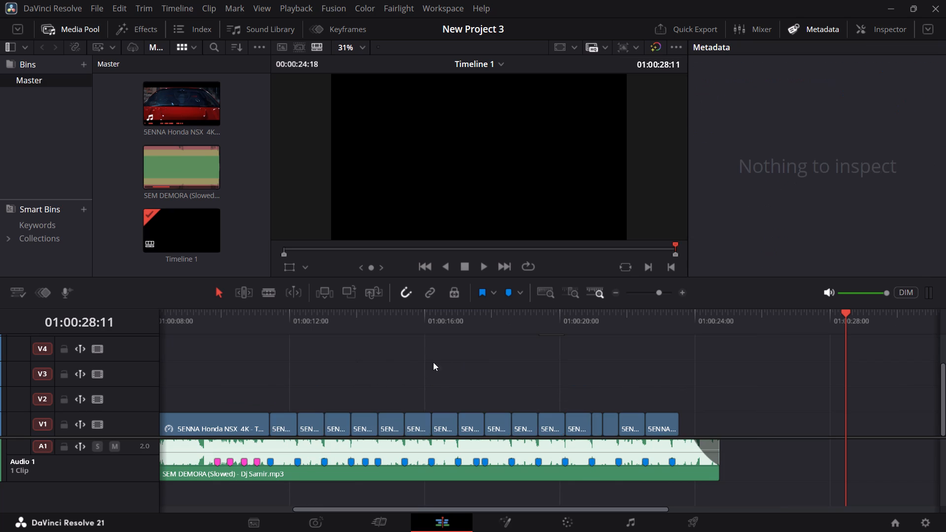
Play the assembled montage from the beginning of the timeline to review it.
scroll(337, 386, "up", 10, "ctrl")
left_click(337, 386, "ctrl")
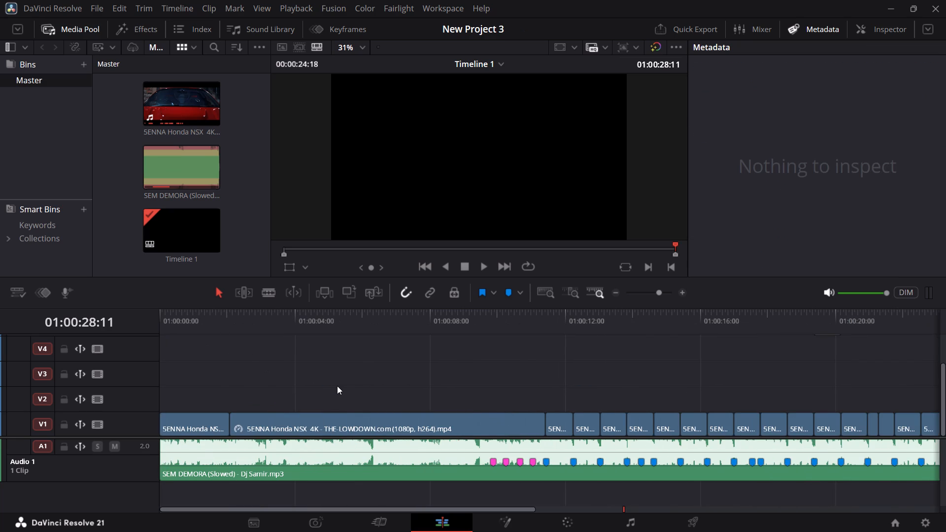
left_click_drag(172, 322, 78, 340)
key("space")
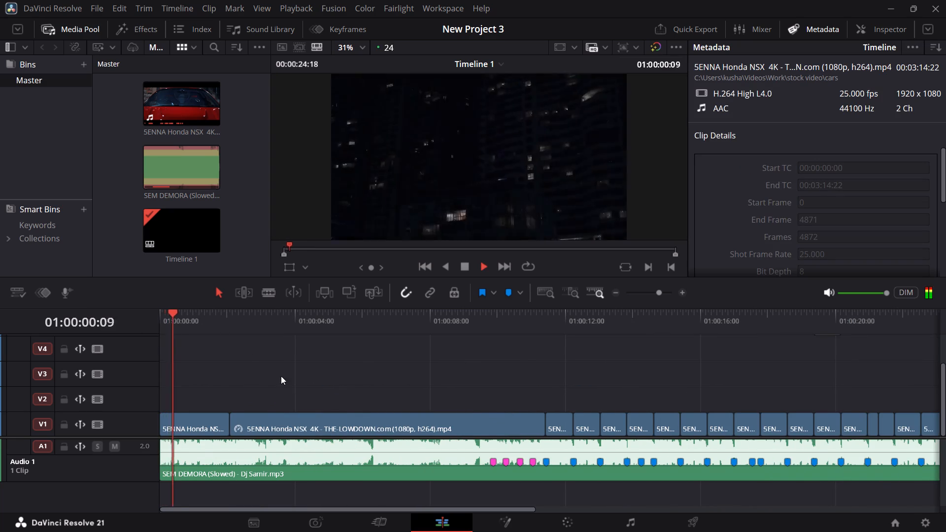
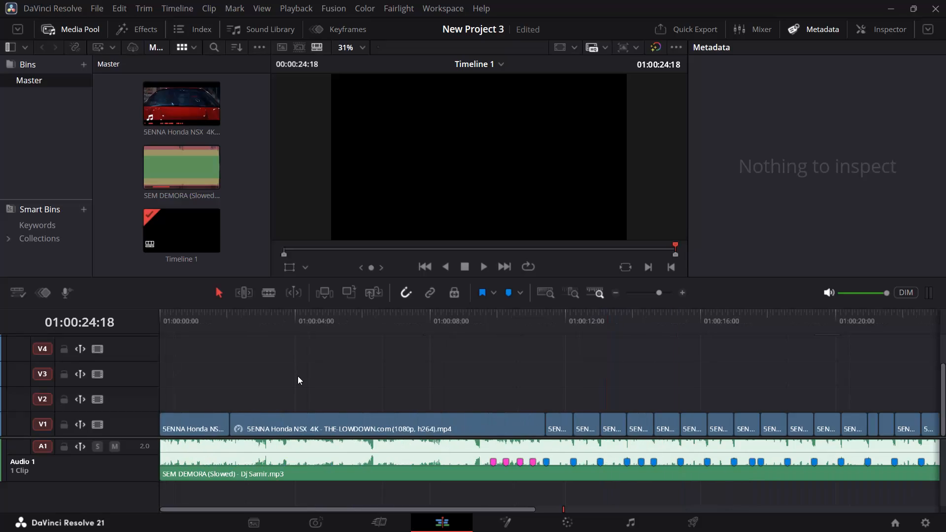
Play the assembled montage from the beginning of the timeline through the first beat-cut clips to review it.
scroll(298, 376, "down", 4, "alt")
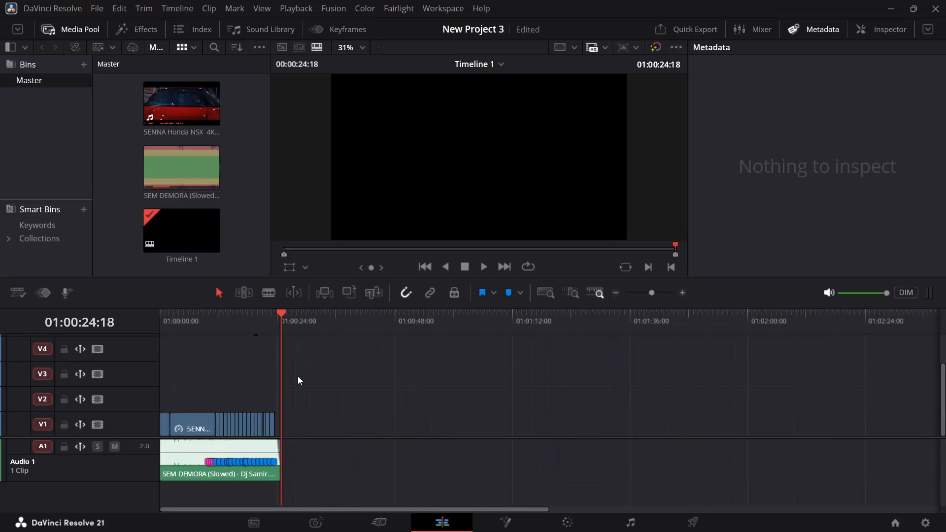
scroll(298, 376, "down", 1, "alt")
scroll(298, 376, "up", 16, "alt")
scroll(552, 383, "up", 3, "ctrl")
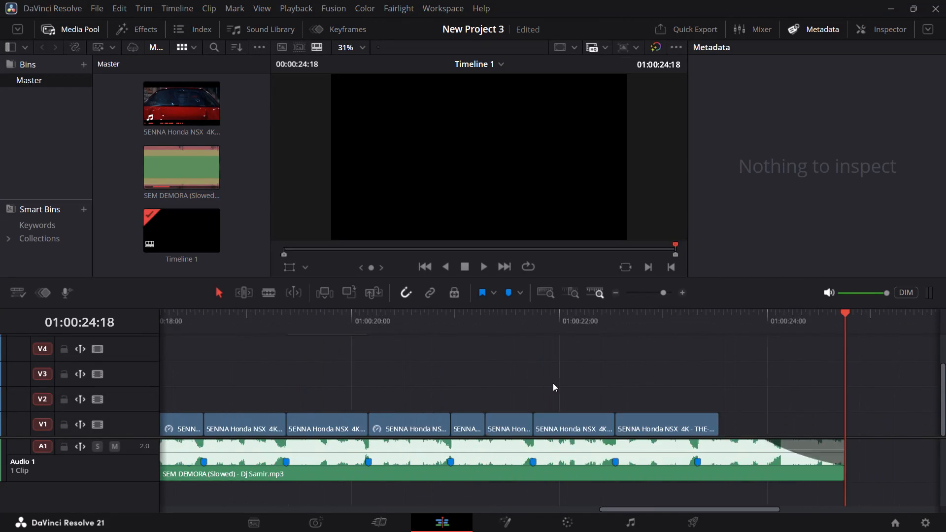
scroll(553, 383, "up", 20, "ctrl")
scroll(553, 383, "up", 9, "ctrl")
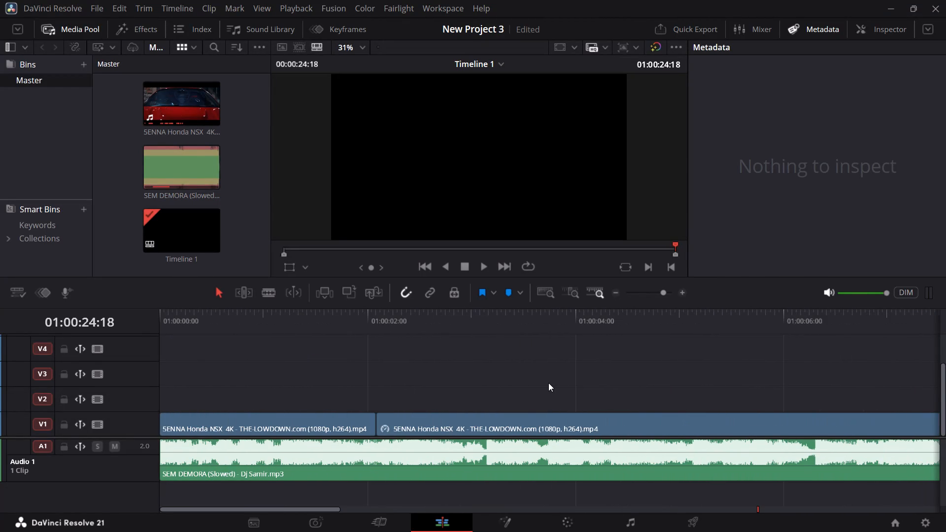
scroll(548, 383, "down", 2, "alt")
scroll(548, 383, "up", 5, "ctrl")
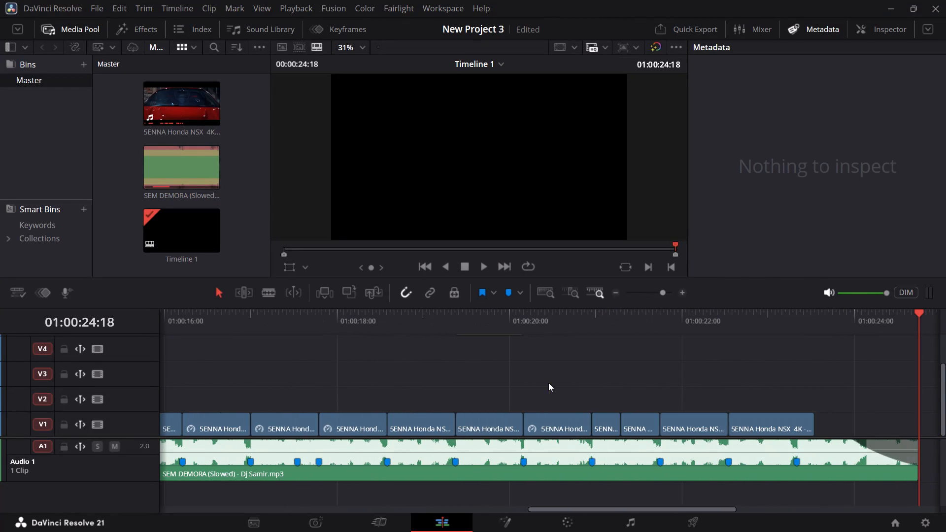
left_click_drag(478, 316, 286, 329)
scroll(533, 328, "up", 16, "ctrl")
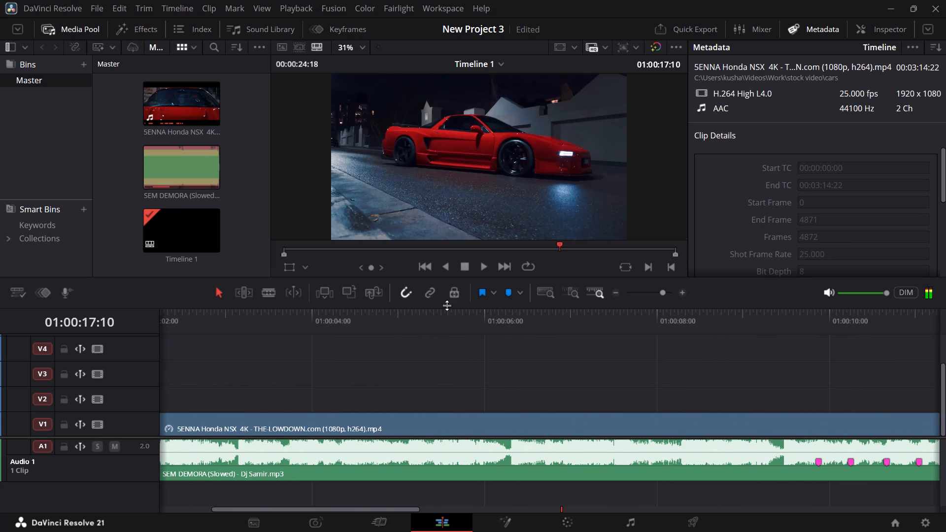
left_click_drag(377, 318, 0, 397)
scroll(551, 403, "up", 3, "alt")
scroll(551, 403, "down", 2, "alt")
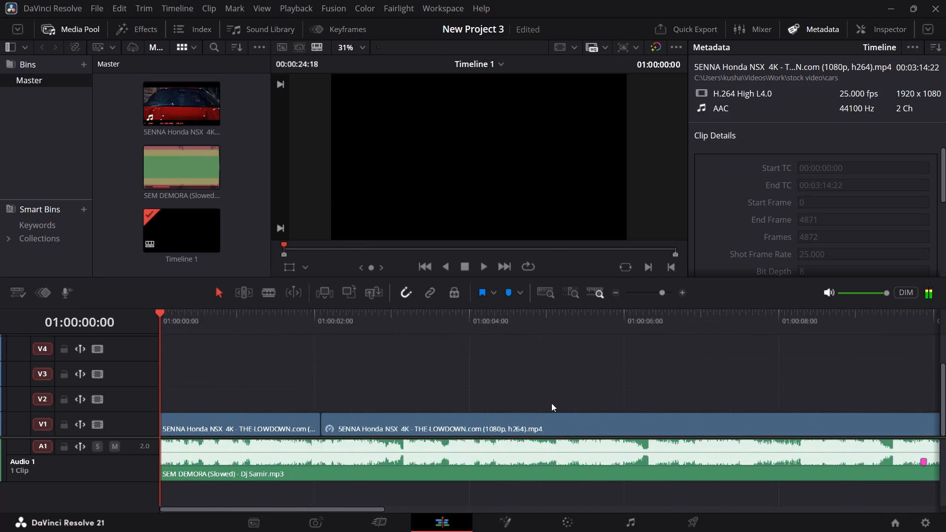
scroll(551, 403, "down", 9, "alt")
scroll(551, 403, "up", 2, "alt")
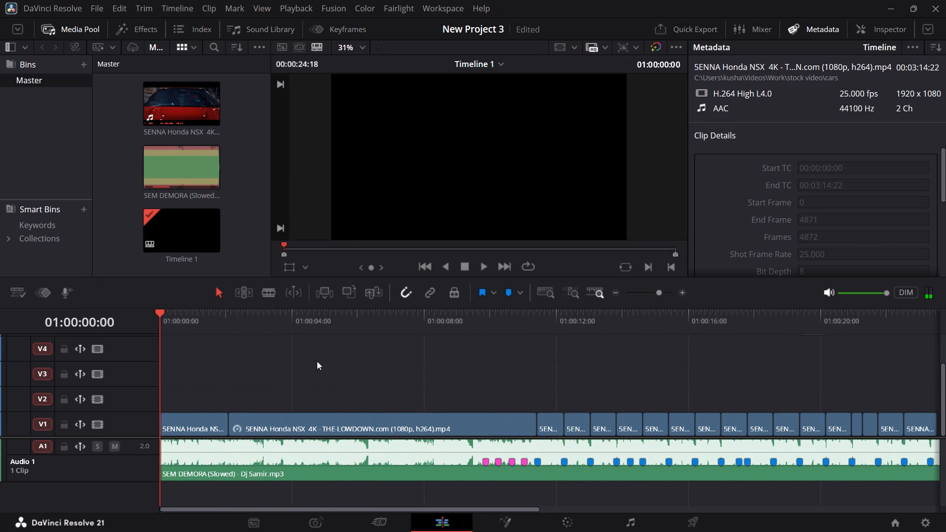
key("space")
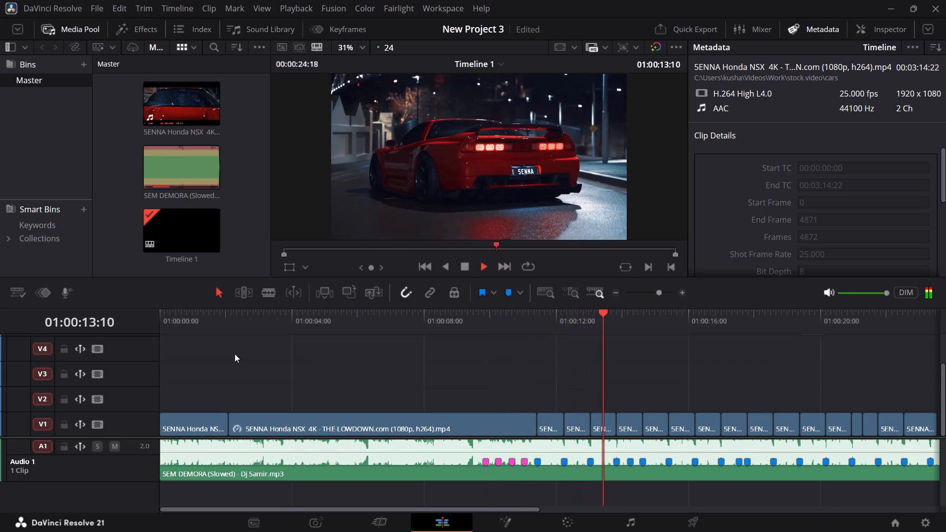
key("space")
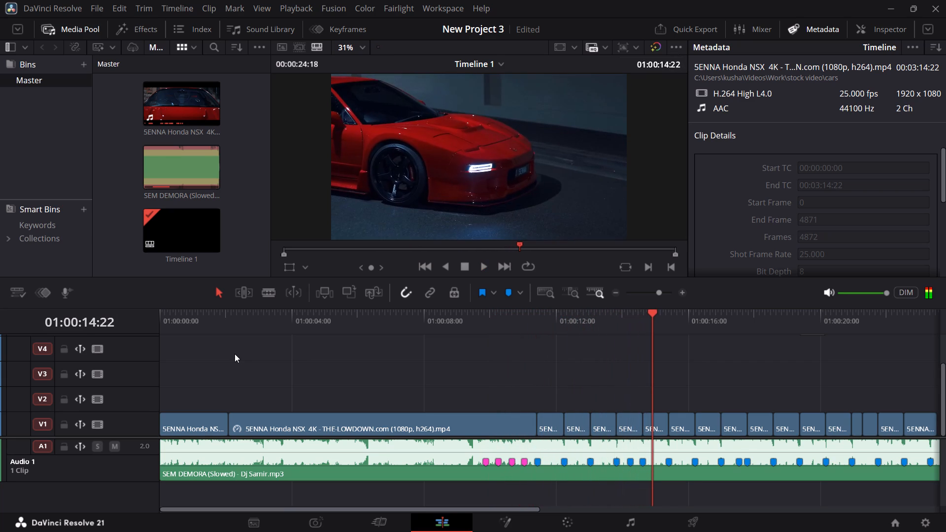
Duplicate the Video 1 street clip with the bridge, at 01:00:11:11, directly above itself on Video 2.
left_click(539, 320)
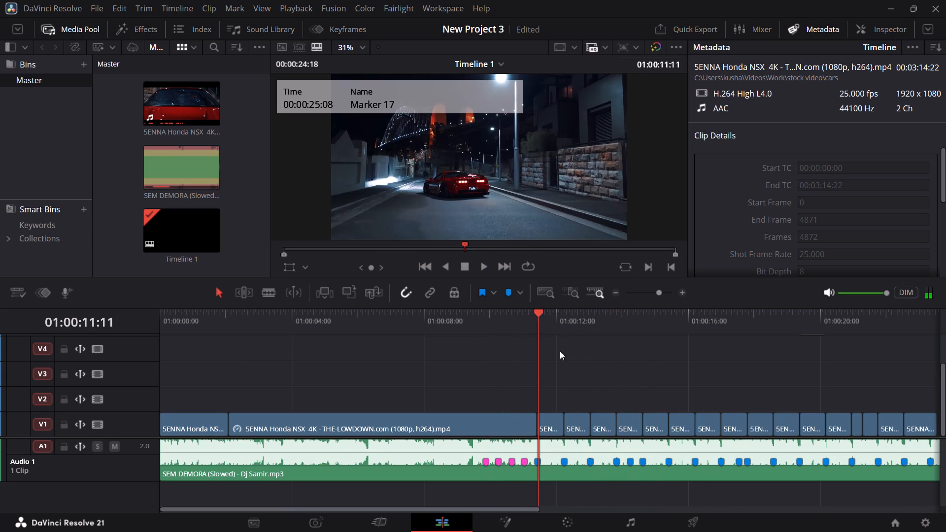
scroll(588, 366, "up", 17, "alt")
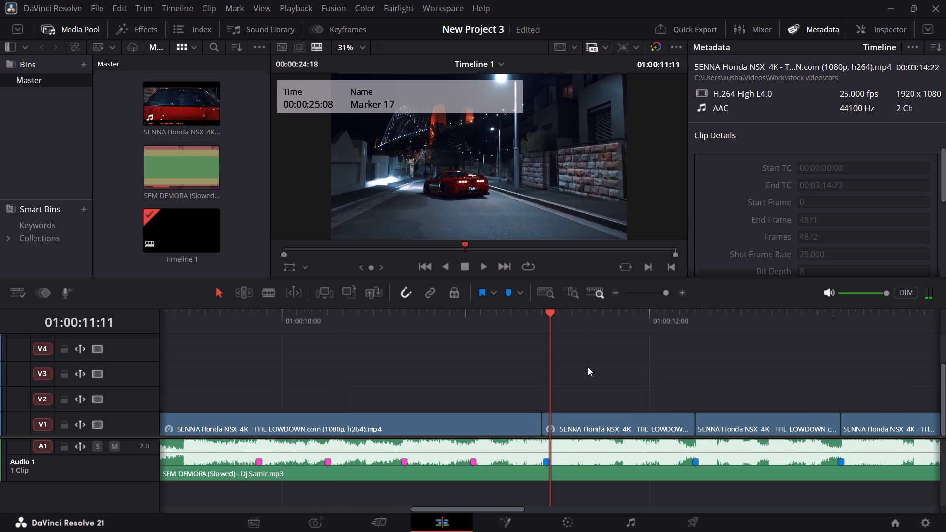
scroll(588, 367, "up", 3, "alt")
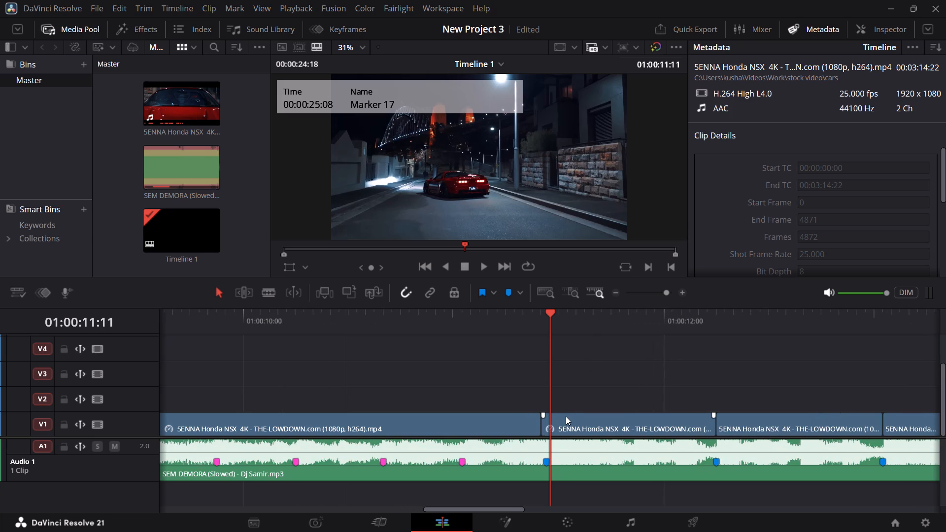
left_click_drag(566, 416, 567, 395, "alt")
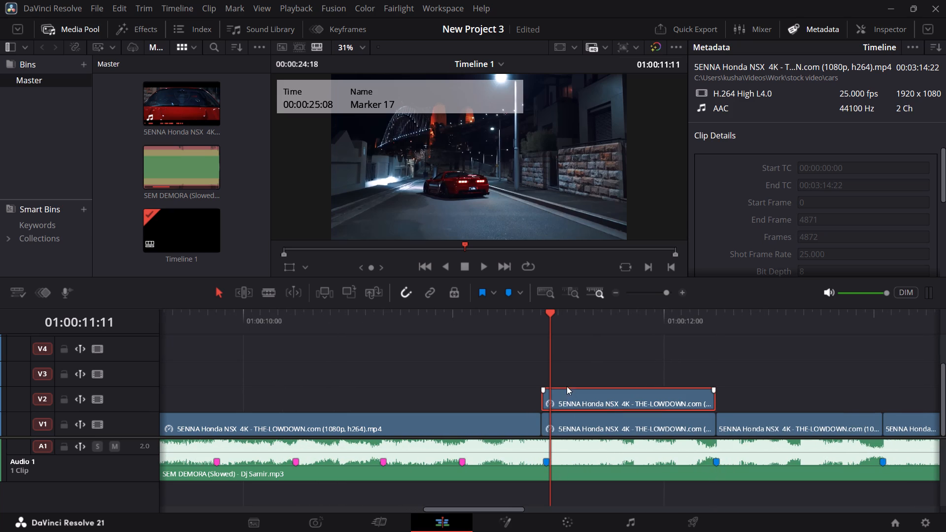
Turn the Video 2 copy into a freeze frame from 01:00:11:11 through the clip speed settings.
right_click(560, 395)
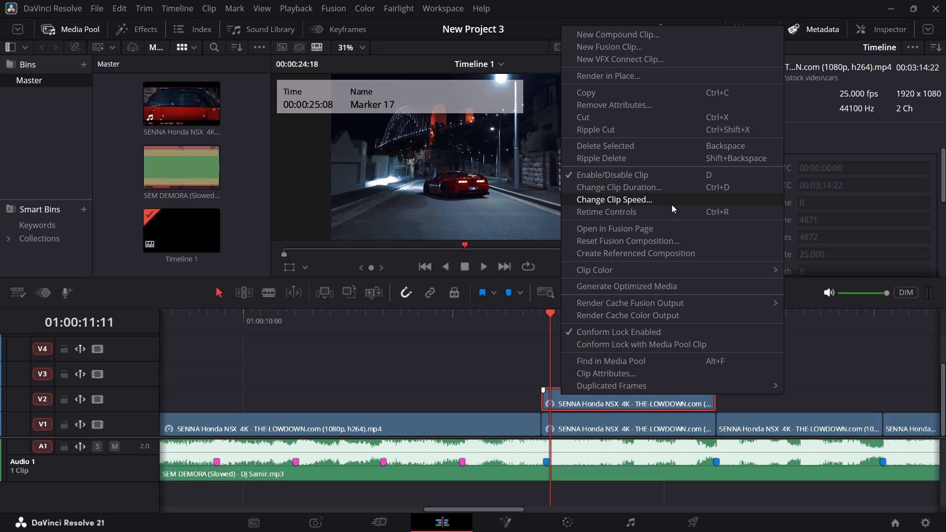
left_click(672, 204)
left_click(677, 268)
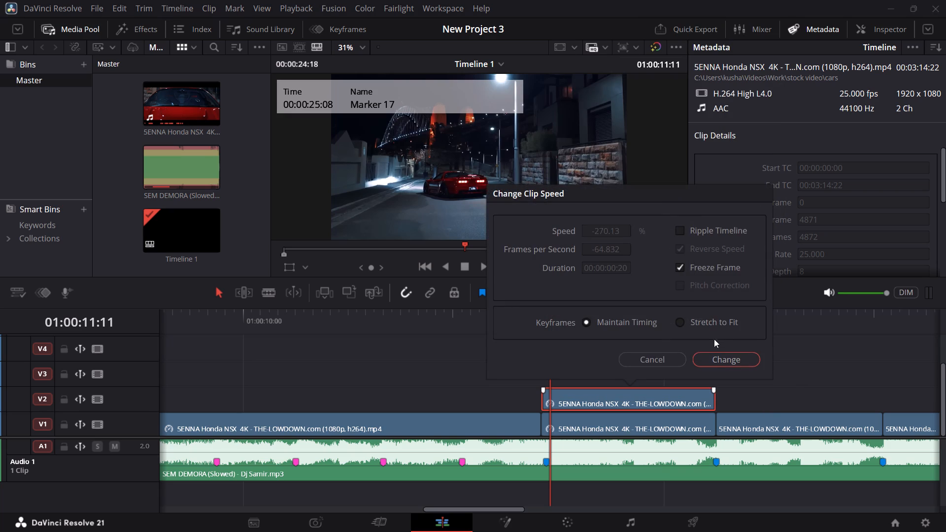
left_click(726, 356)
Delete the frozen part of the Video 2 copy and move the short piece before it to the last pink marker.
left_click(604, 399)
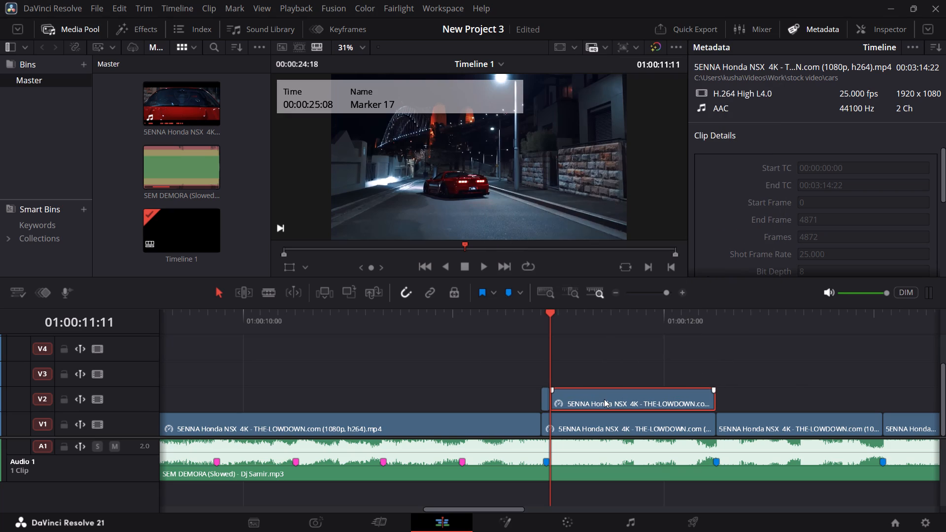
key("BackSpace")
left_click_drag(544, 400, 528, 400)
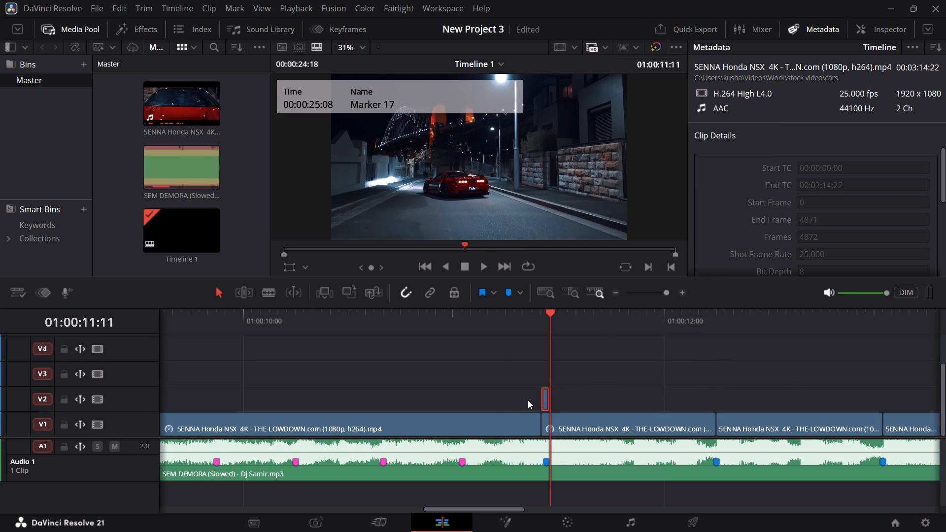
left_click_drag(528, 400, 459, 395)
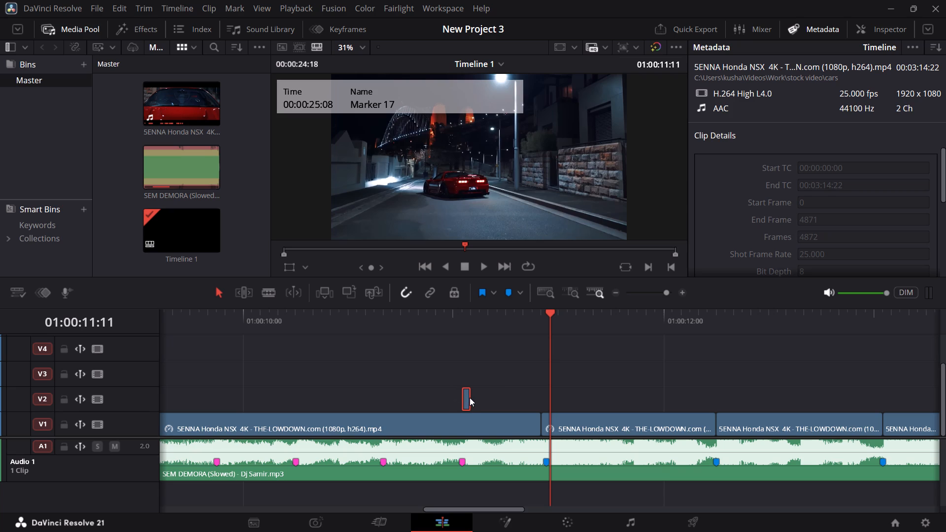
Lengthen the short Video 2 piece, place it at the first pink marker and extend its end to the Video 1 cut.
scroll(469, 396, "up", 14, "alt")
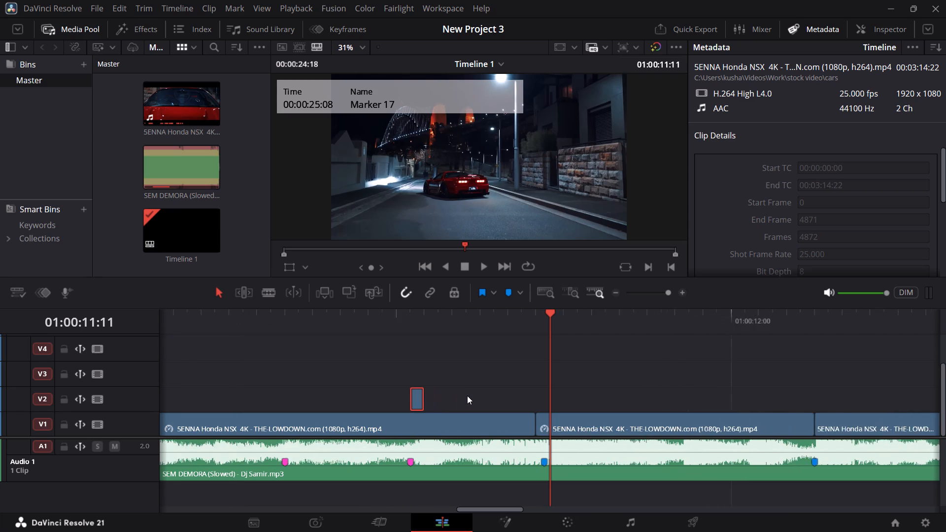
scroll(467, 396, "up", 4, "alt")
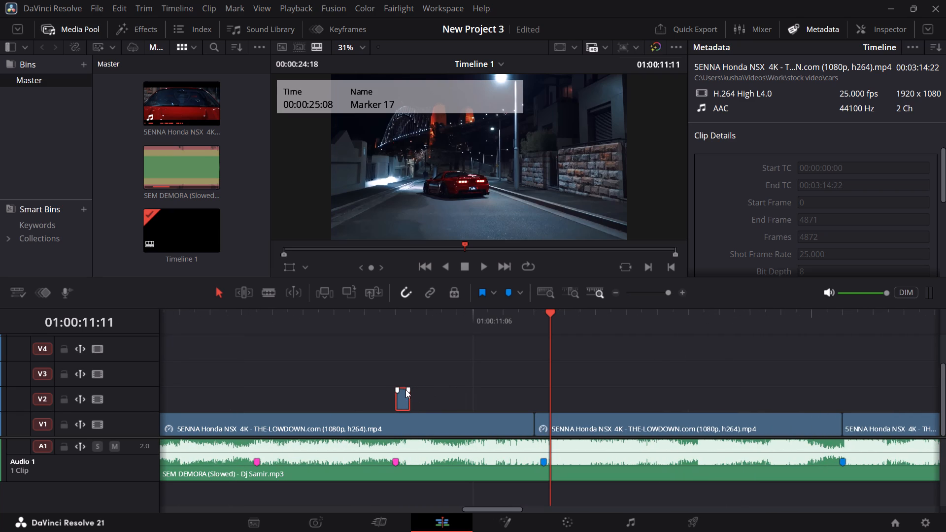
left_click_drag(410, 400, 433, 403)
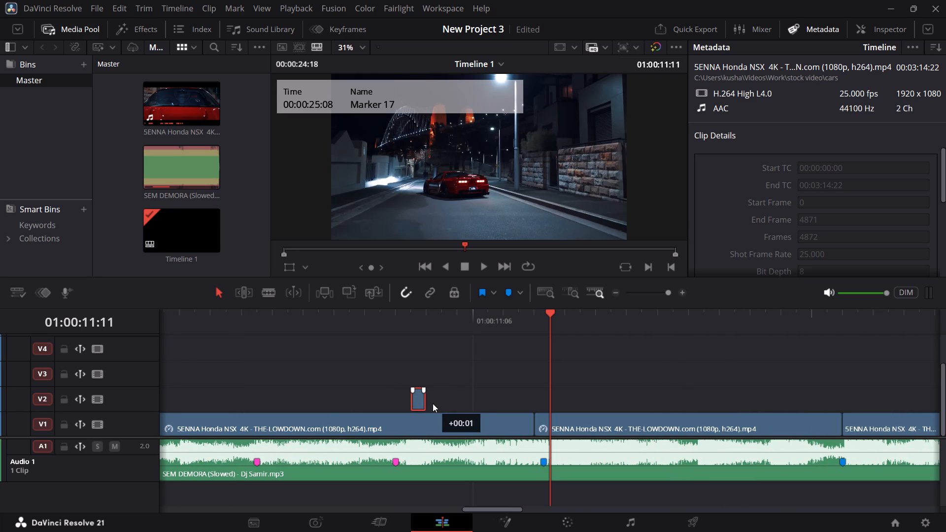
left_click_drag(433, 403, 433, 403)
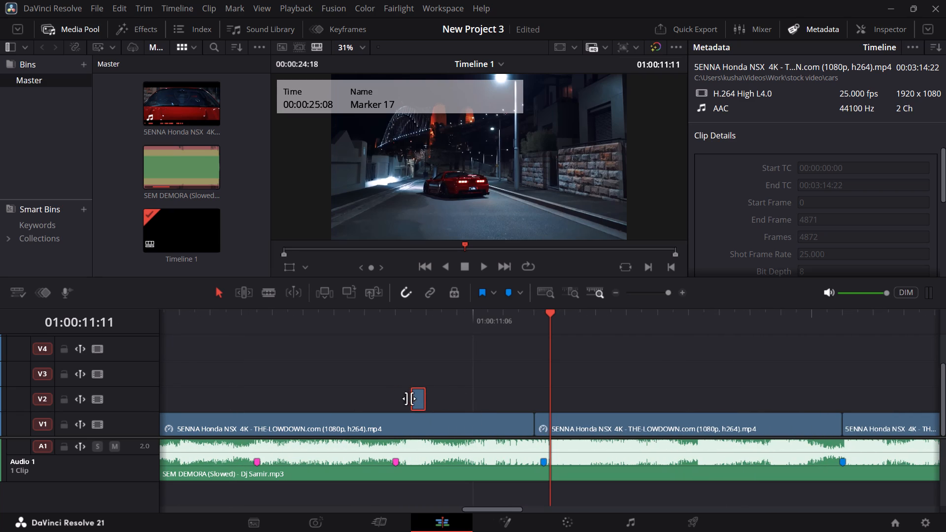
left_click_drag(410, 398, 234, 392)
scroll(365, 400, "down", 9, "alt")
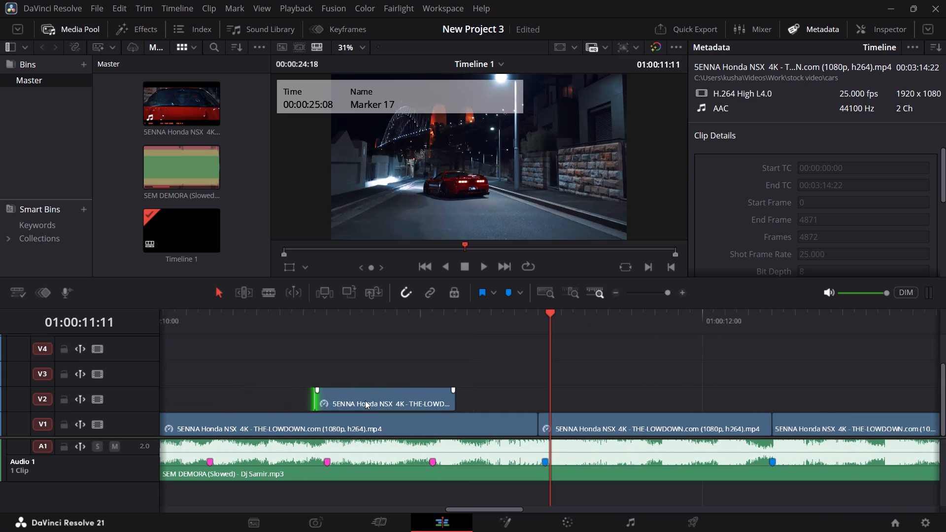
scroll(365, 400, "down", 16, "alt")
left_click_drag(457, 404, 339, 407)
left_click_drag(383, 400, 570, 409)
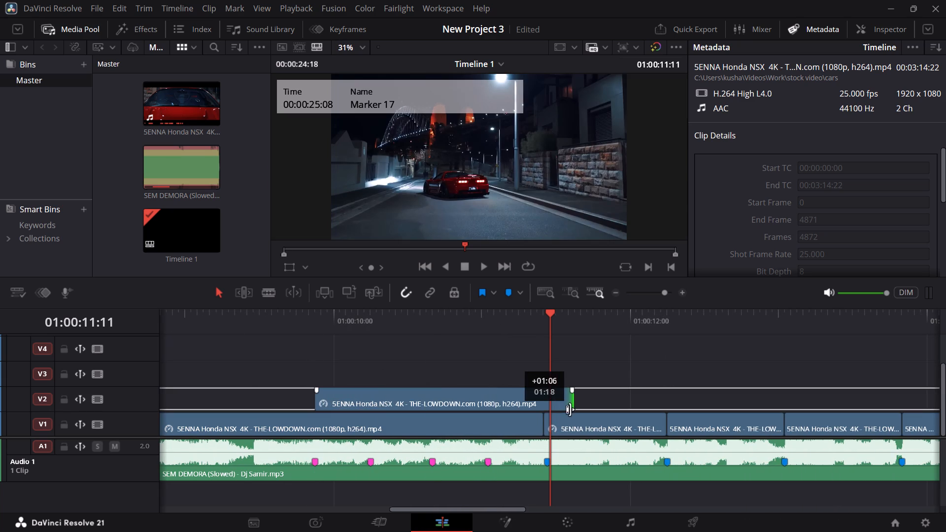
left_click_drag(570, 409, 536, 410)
Play and scrub through the extended Video 2 piece to check whether its picture moves.
left_click_drag(290, 322, 306, 322)
key("space")
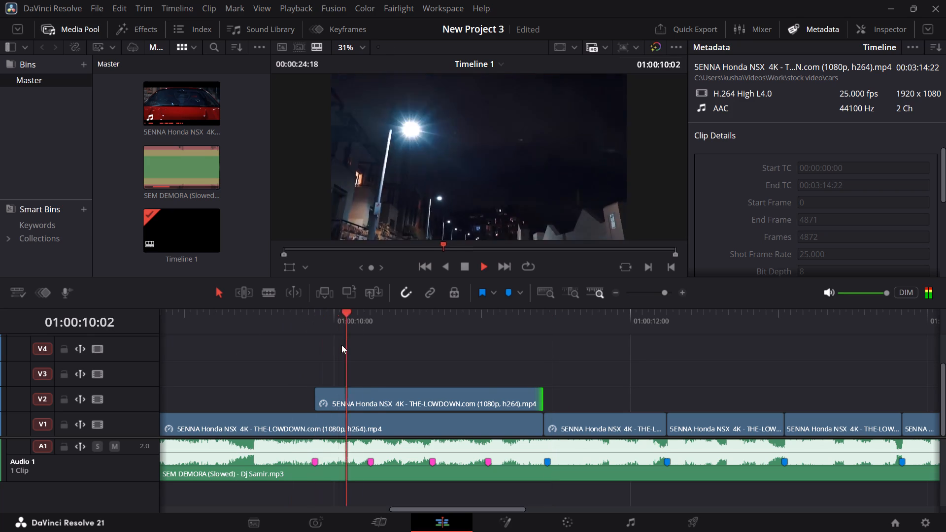
left_click(263, 319)
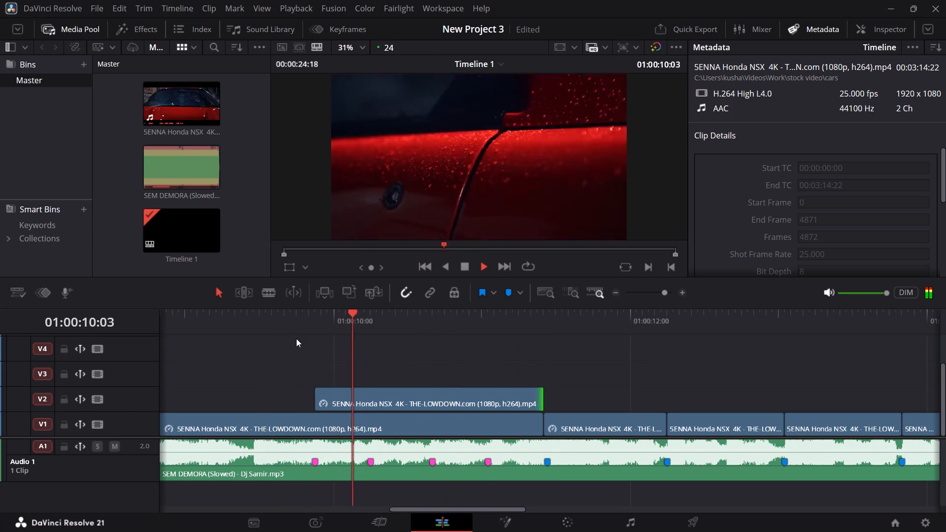
key("space")
left_click_drag(355, 327, 323, 322)
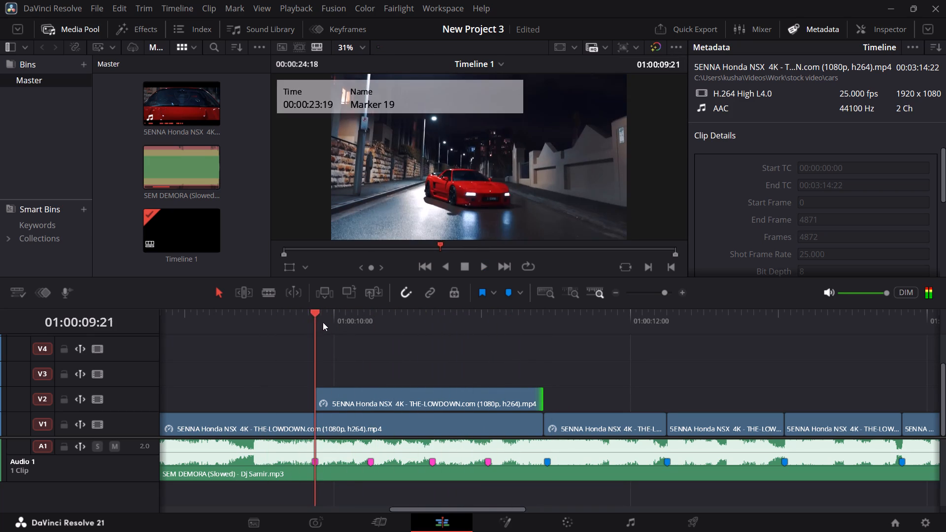
left_click_drag(323, 322, 457, 320)
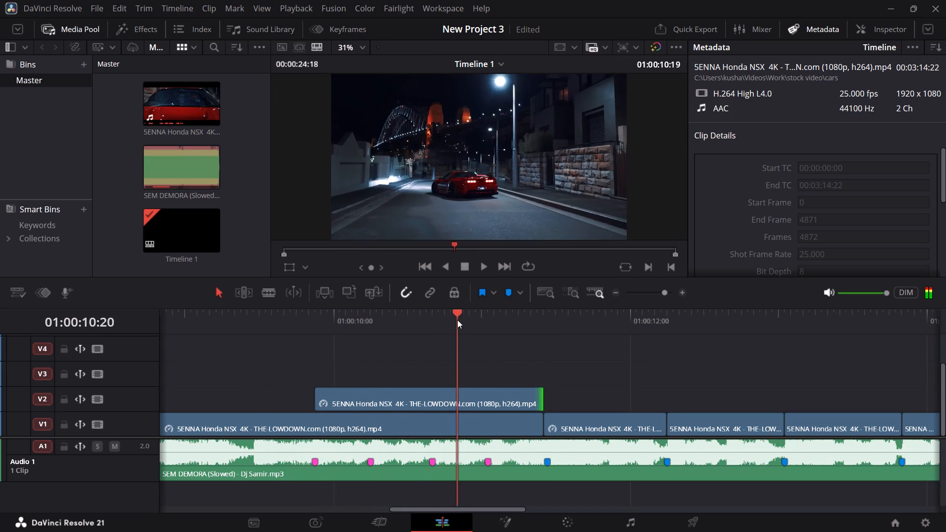
left_click_drag(457, 320, 473, 320)
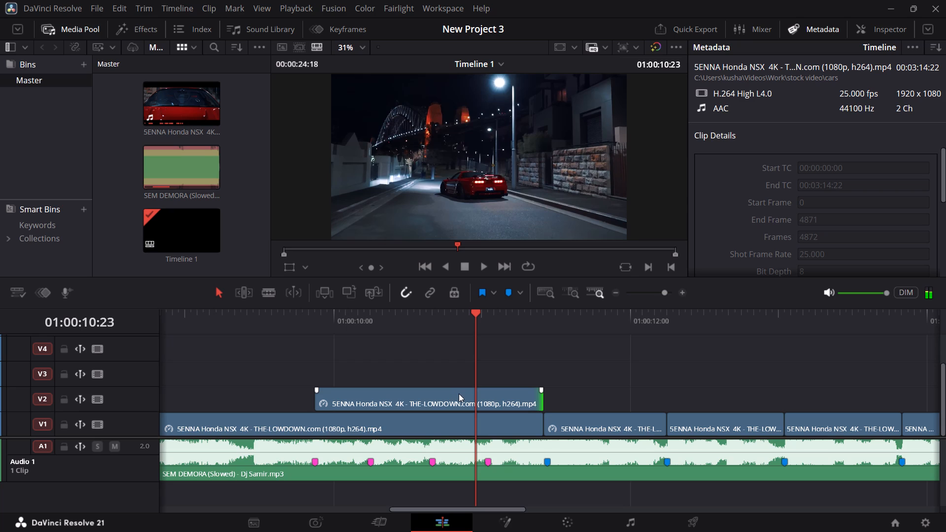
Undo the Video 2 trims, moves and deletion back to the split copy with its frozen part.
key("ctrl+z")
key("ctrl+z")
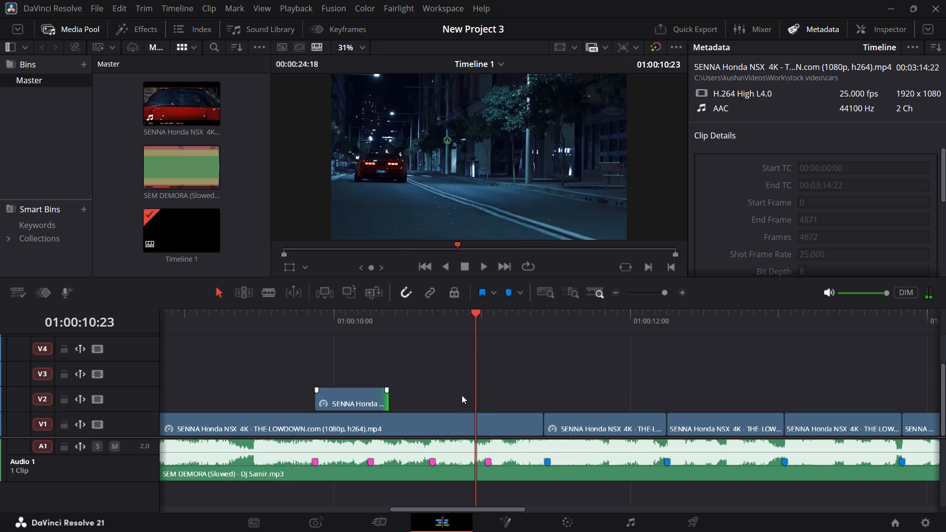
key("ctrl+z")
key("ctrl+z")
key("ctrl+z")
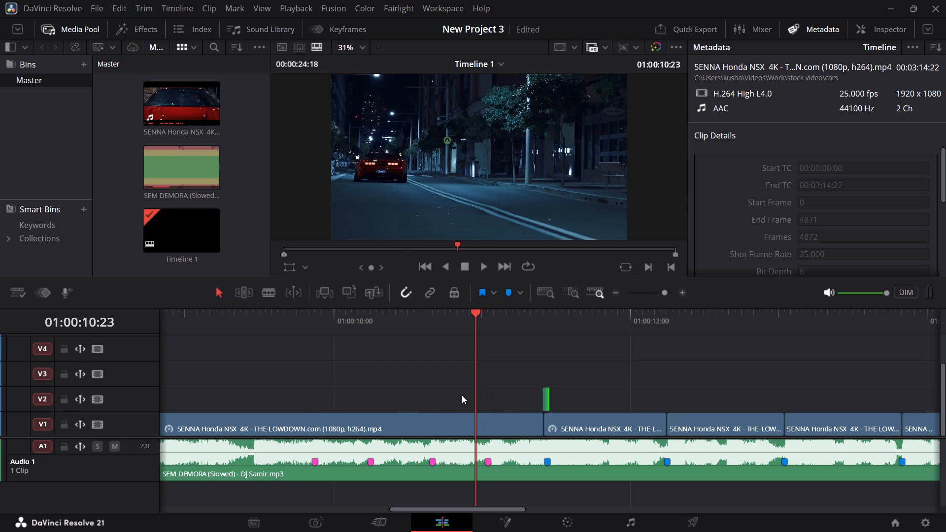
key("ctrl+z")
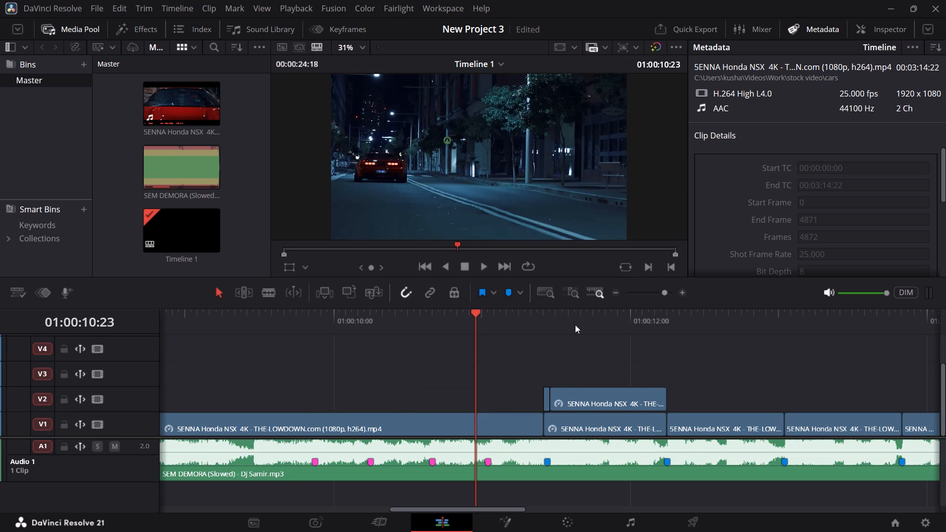
Scrub over the frozen part on Video 2, and delete the short unfrozen piece in front of it.
left_click_drag(574, 324, 621, 323)
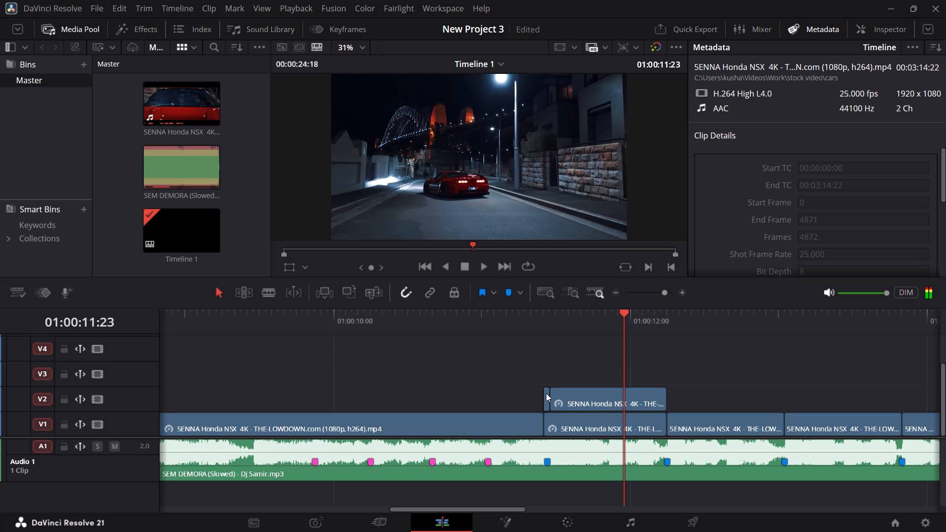
left_click(545, 397)
key("BackSpace")
Move the freeze-frame clip on Video 2 back to start at the first pink marker, at 01:00:09:21.
left_click_drag(583, 397, 431, 398)
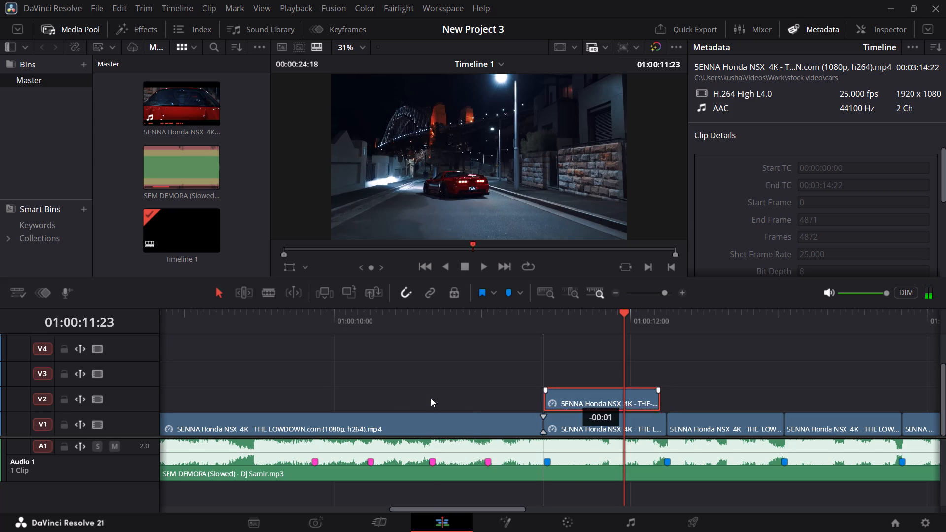
left_click_drag(431, 398, 338, 399)
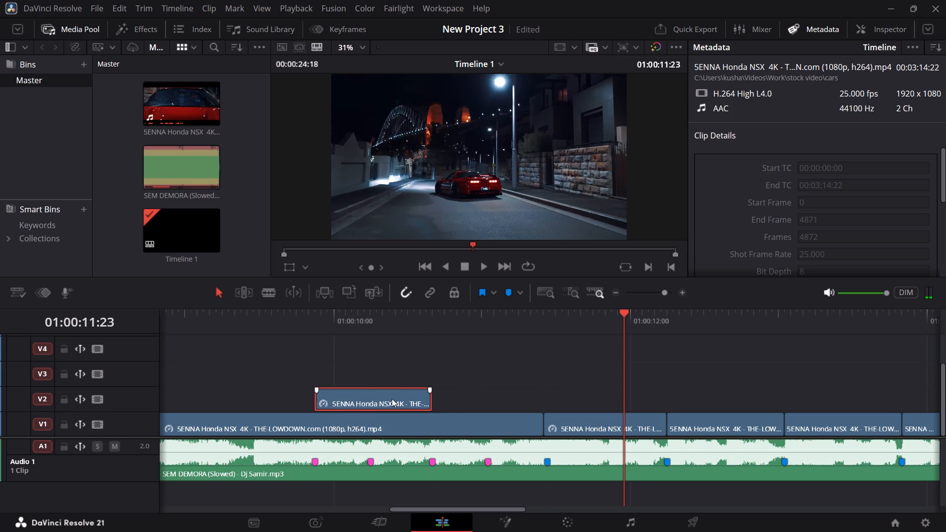
Extend the freeze-frame clip on Video 2 to the Video 1 cut just before the first visible blue marker, and play it back.
left_click_drag(428, 397, 410, 402)
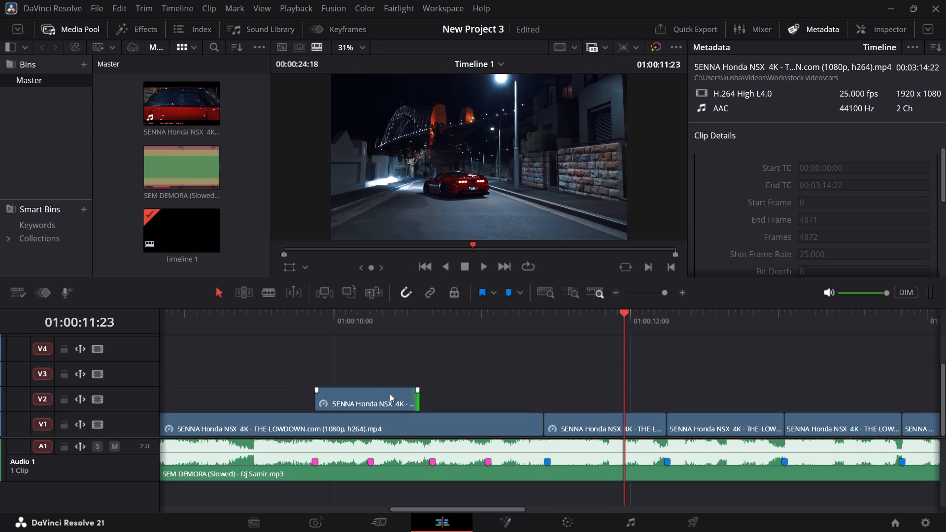
left_click_drag(380, 392, 370, 393)
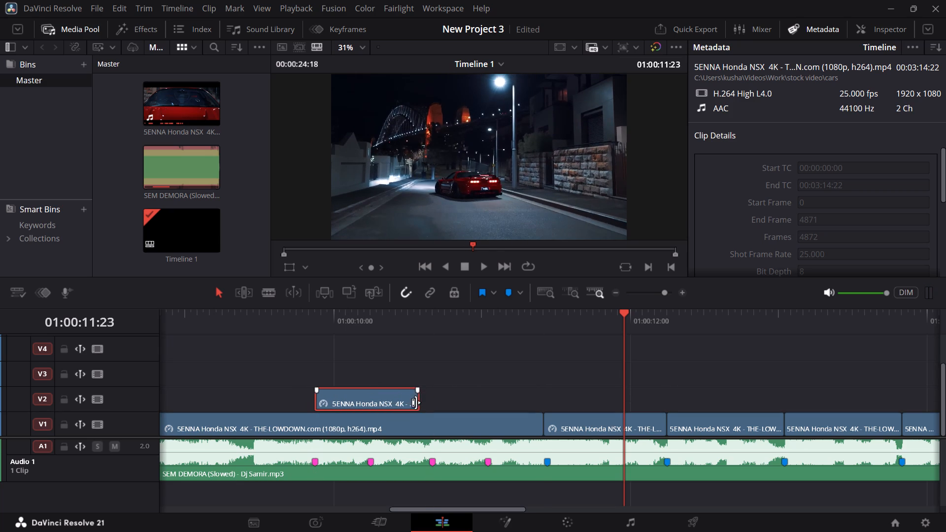
left_click_drag(415, 403, 542, 408)
left_click(278, 323)
key("space")
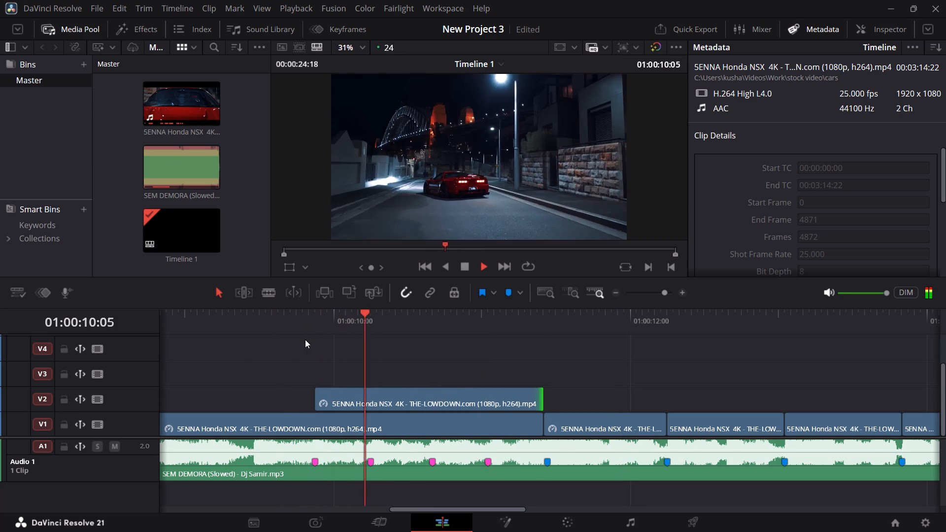
left_click(265, 327)
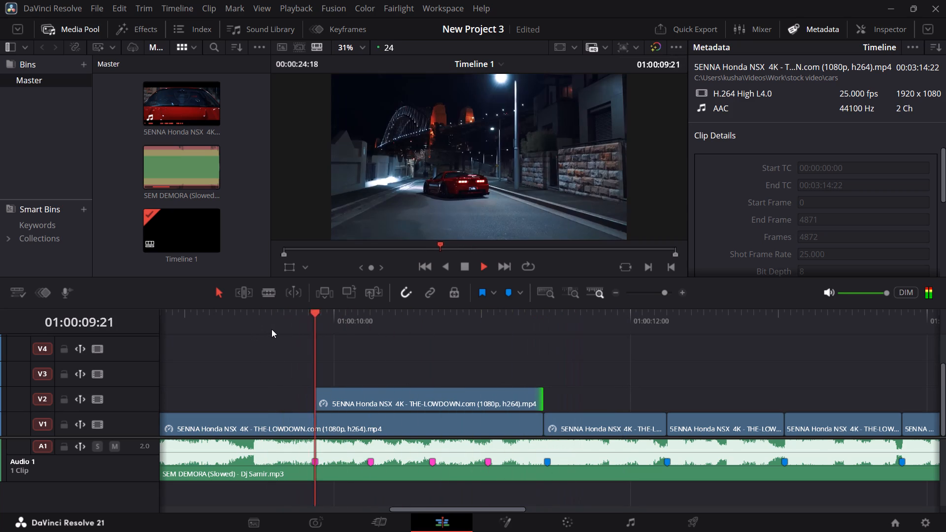
key("space")
Launch the KVN Rotoscope script on the freeze-frame clip on Video 2.
right_click(373, 404)
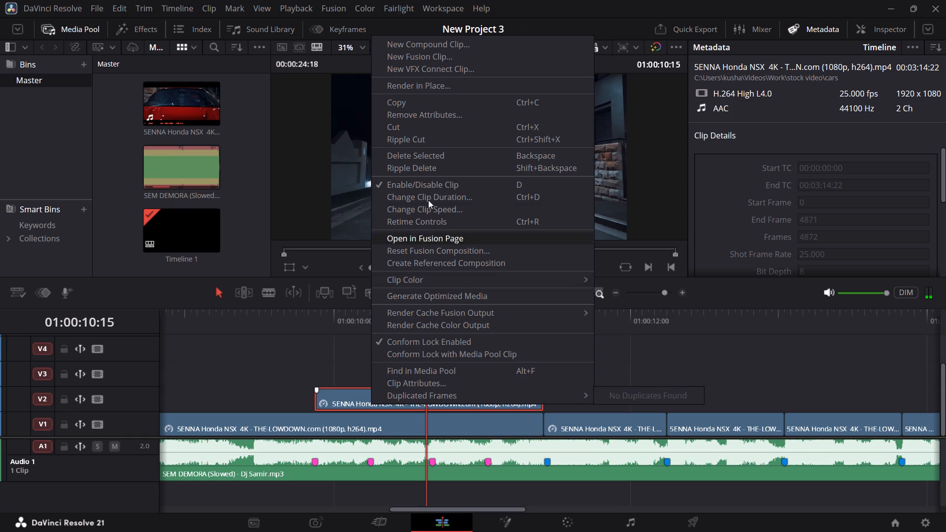
left_click(339, 397)
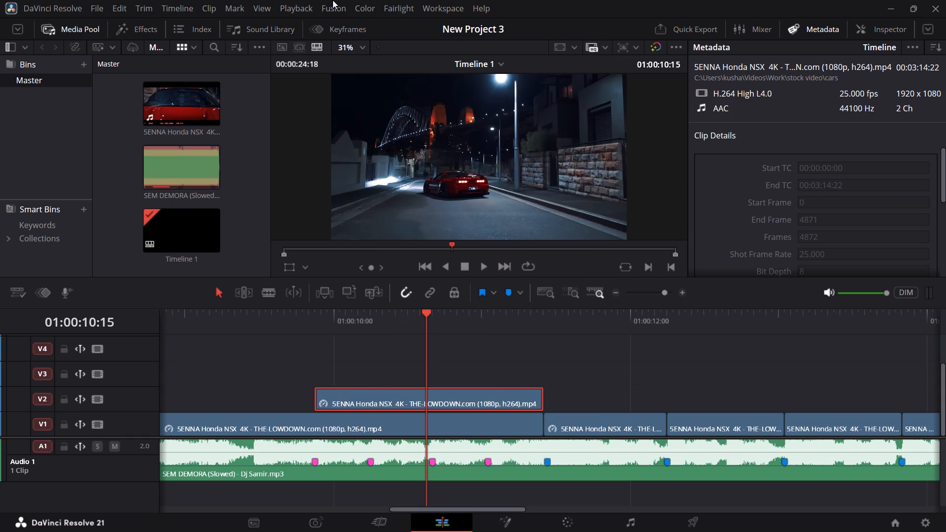
left_click(448, 3)
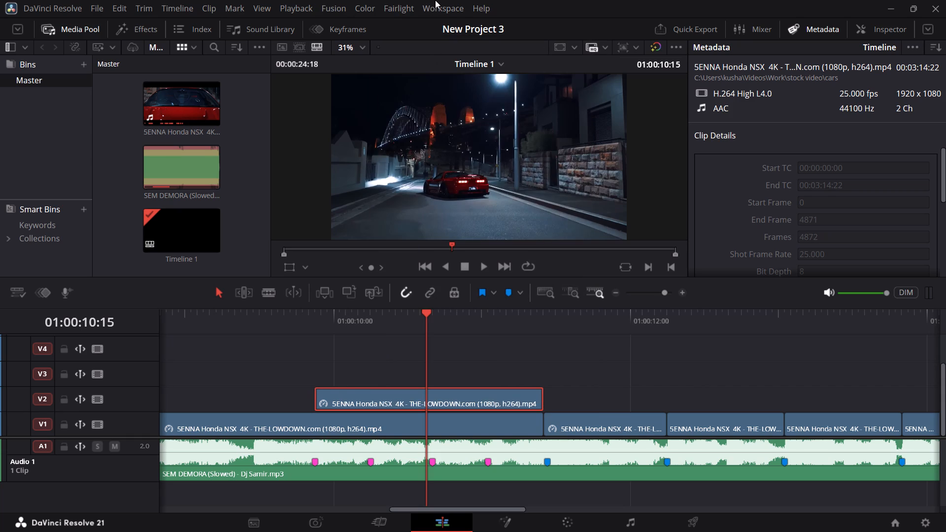
left_click(435, 0)
left_click(435, 5)
left_click(473, 313)
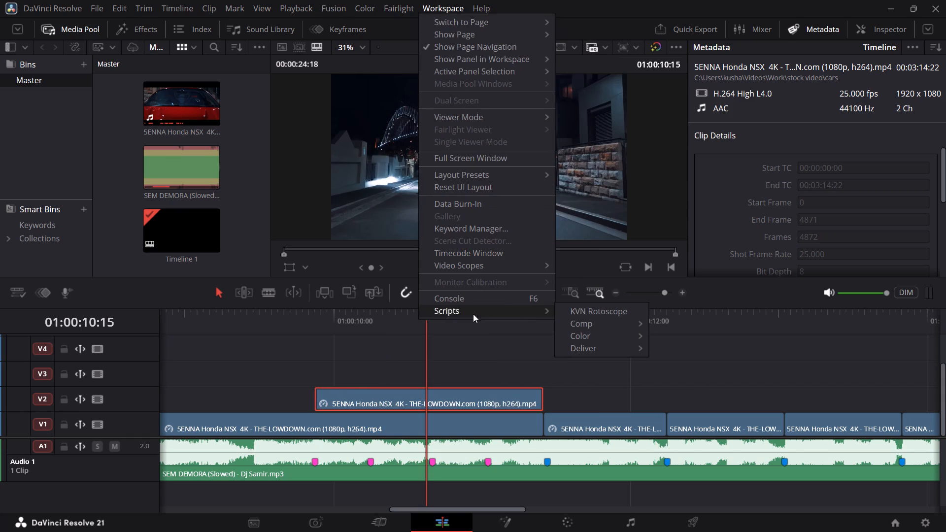
left_click(601, 308)
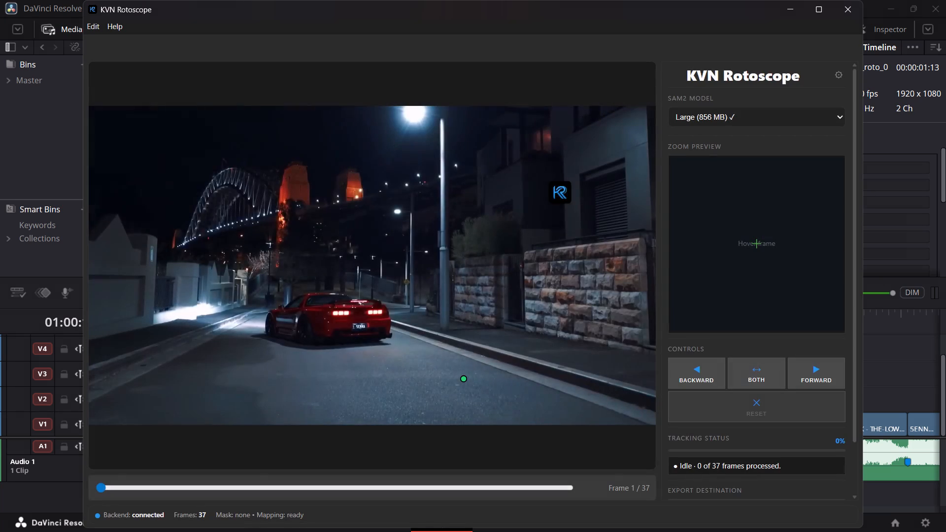
Mask the red car on frame 1 with include points on its front, side, wheels, roof, taillights, rear bumper and rear upper edge.
left_click(271, 311)
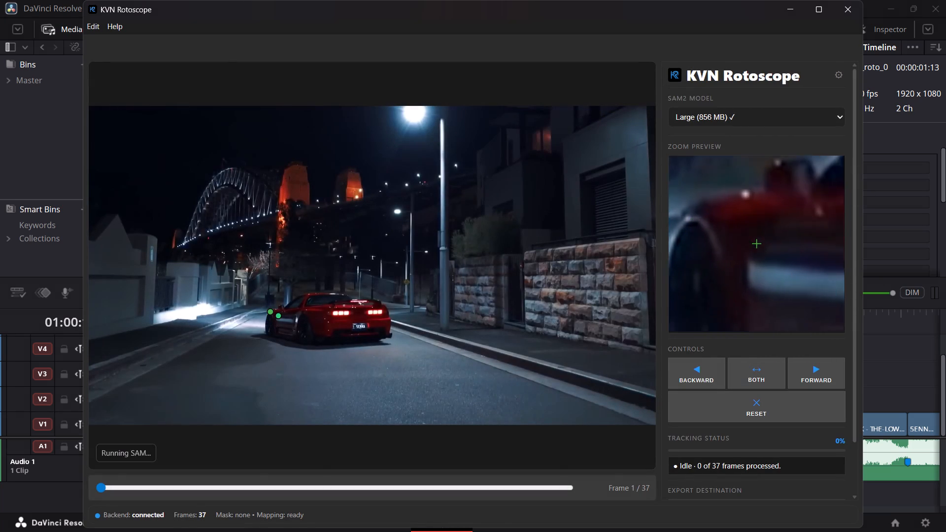
left_click(331, 318)
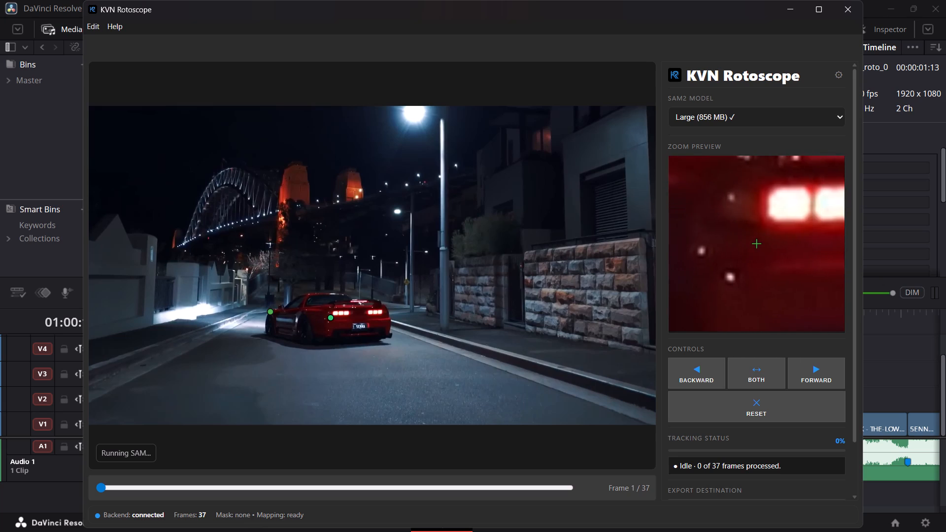
left_click(318, 296)
left_click(386, 316)
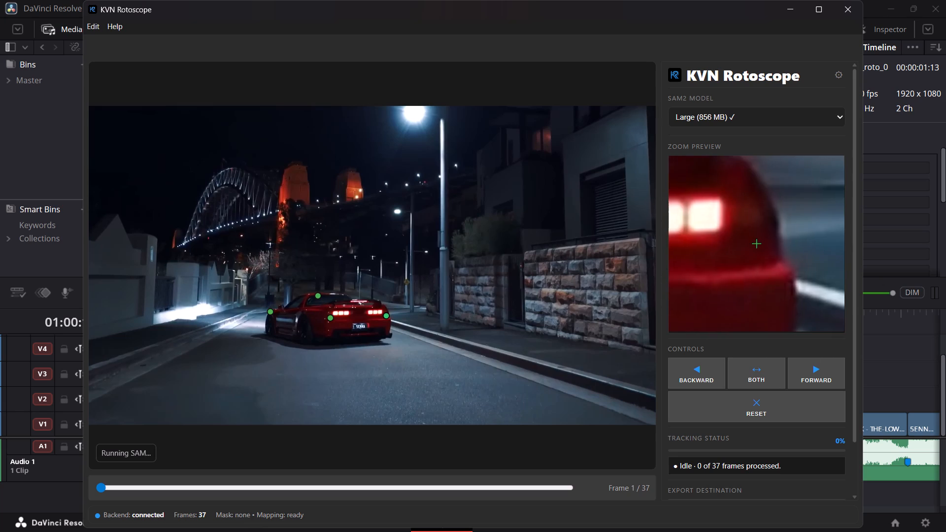
left_click(299, 332)
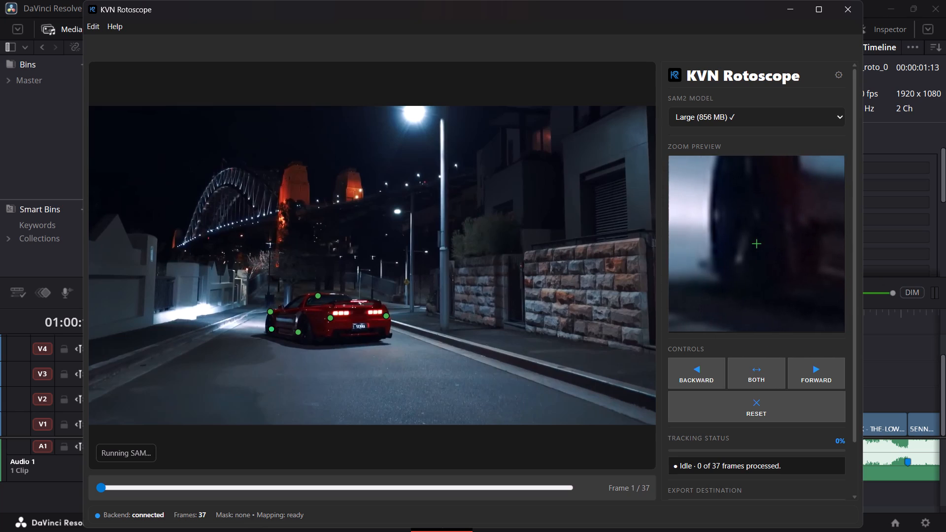
left_click(270, 329)
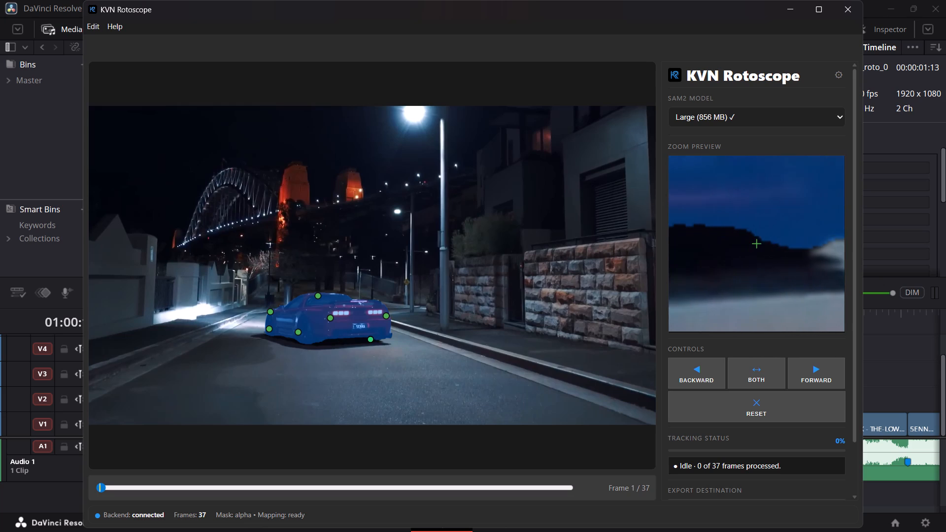
left_click(372, 338)
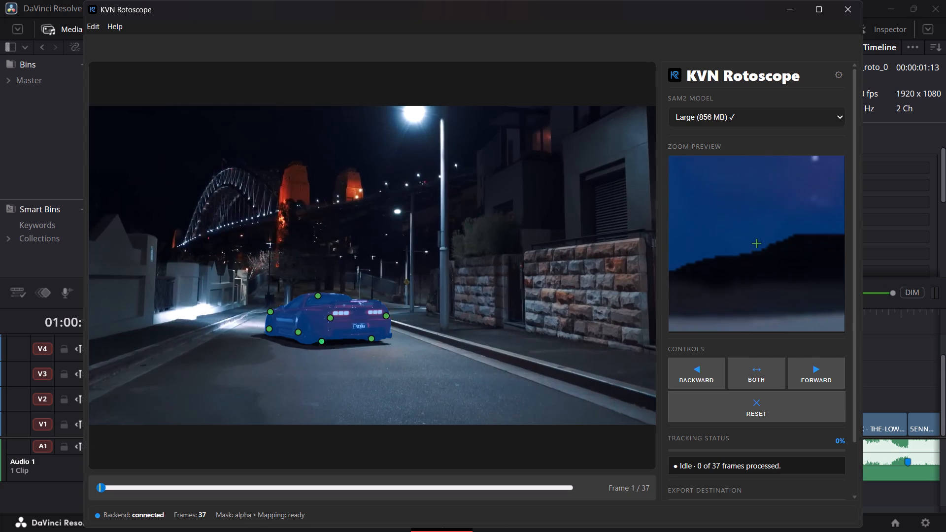
scroll(327, 339, "up", 3)
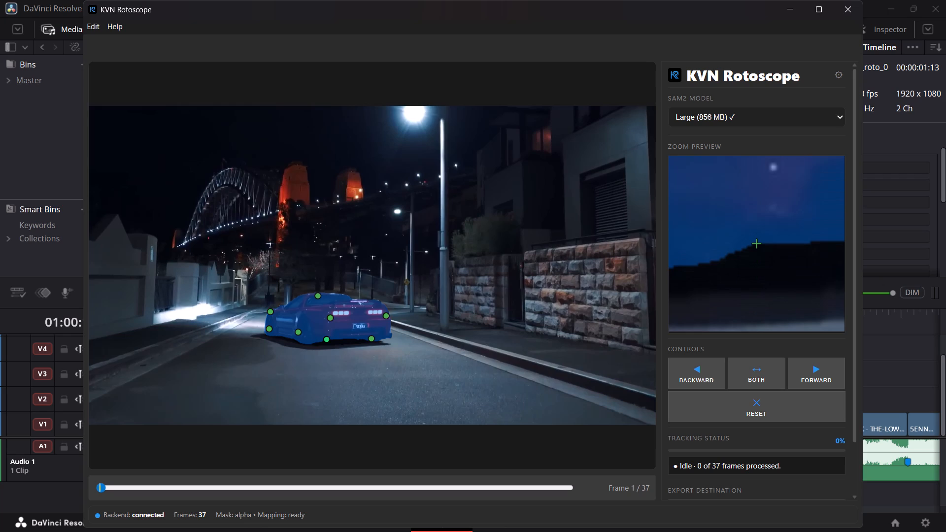
scroll(327, 339, "up", 2)
scroll(327, 339, "down", 1)
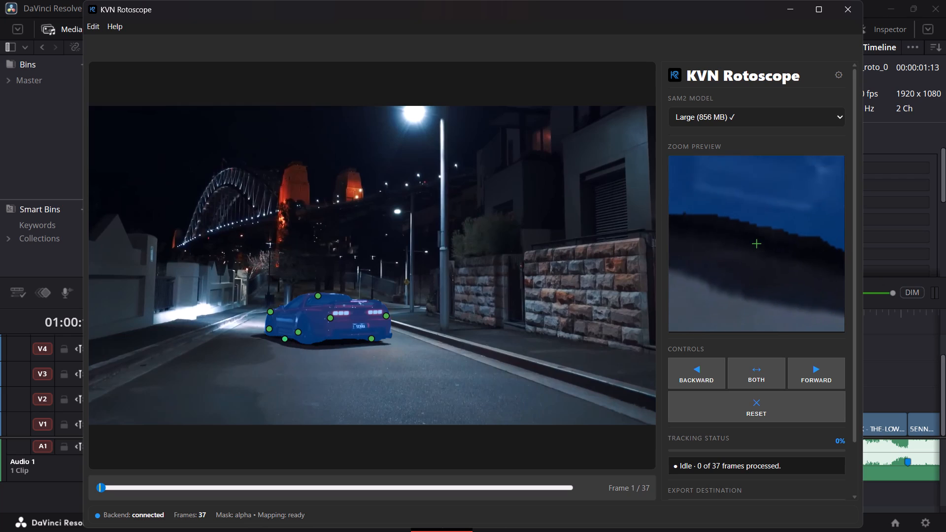
left_click(280, 306)
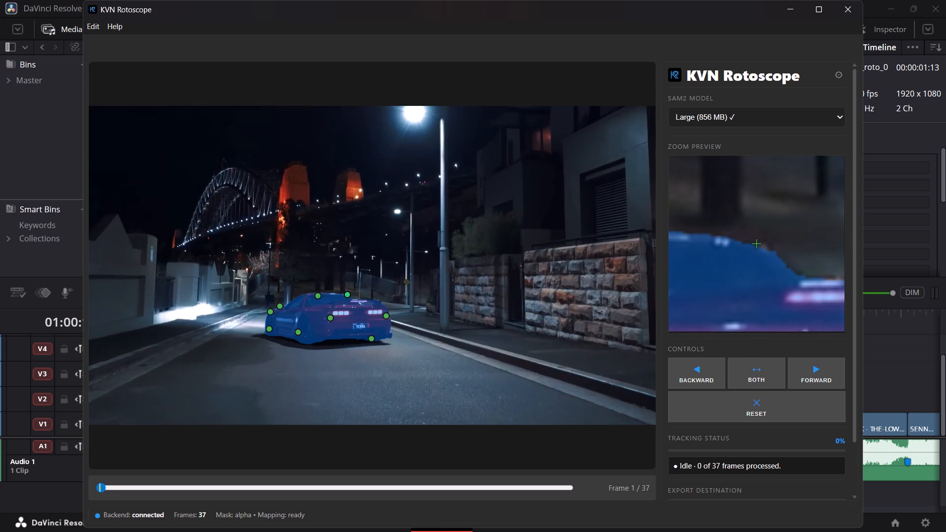
left_click(348, 296)
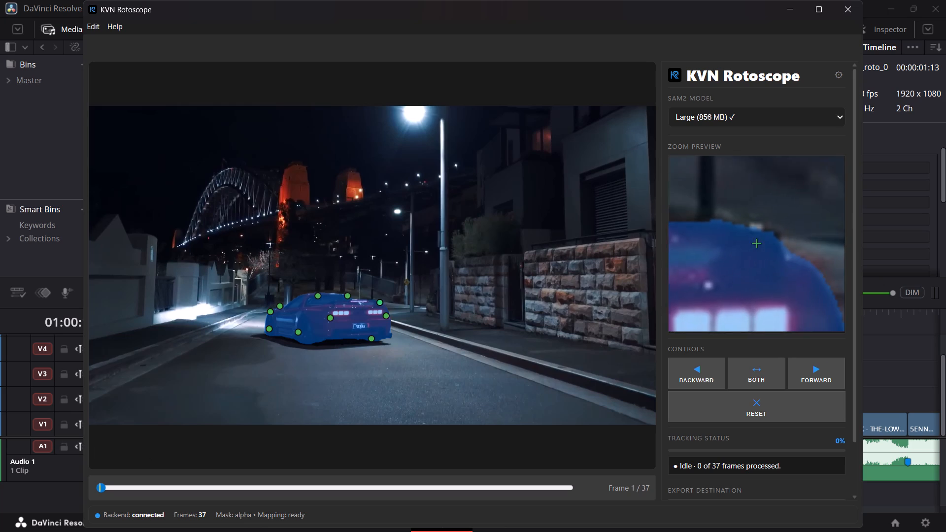
left_click(380, 301)
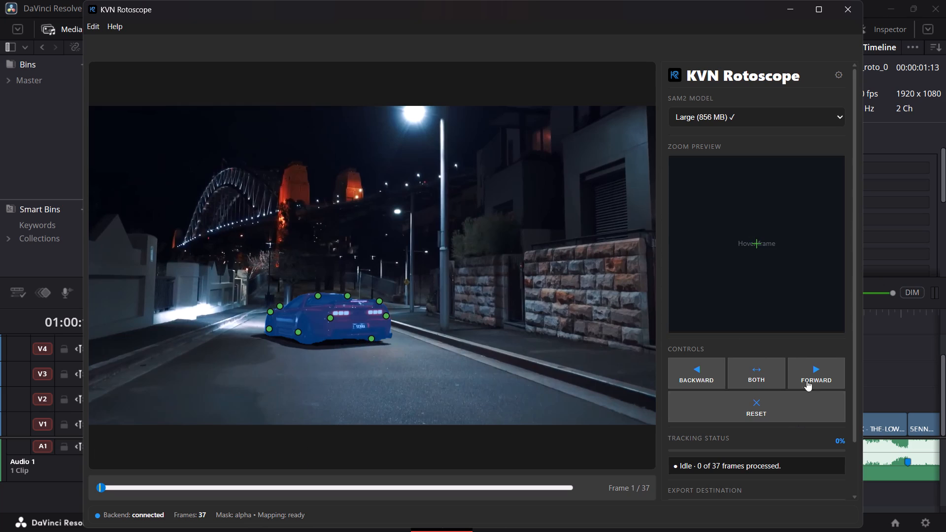
Track the car mask both backward and forward through the clip.
left_click(760, 376)
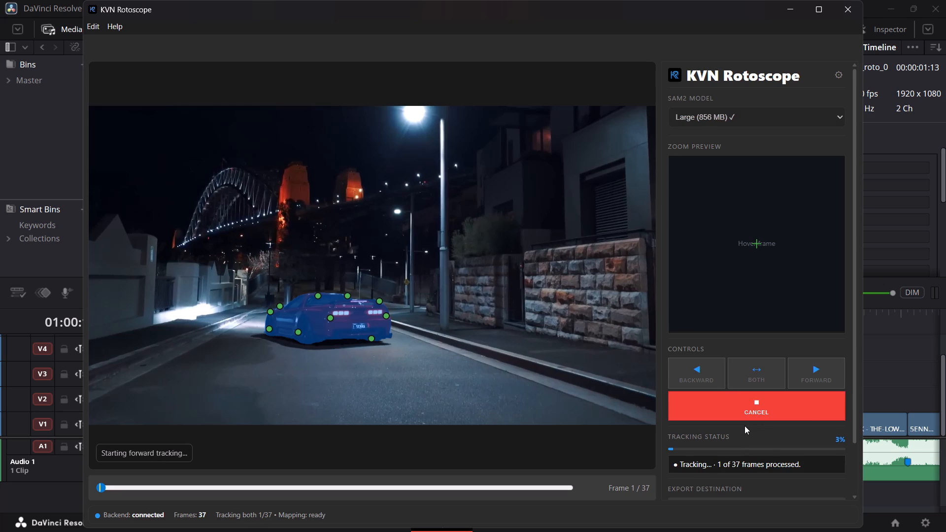
Set the alpha matte's export destination to 5ENNA_Honda_NSX__4K_-_THE-LOWDOWN_alpha.mov in Downloads, and render it.
scroll(743, 425, "down", 5)
left_click(744, 451)
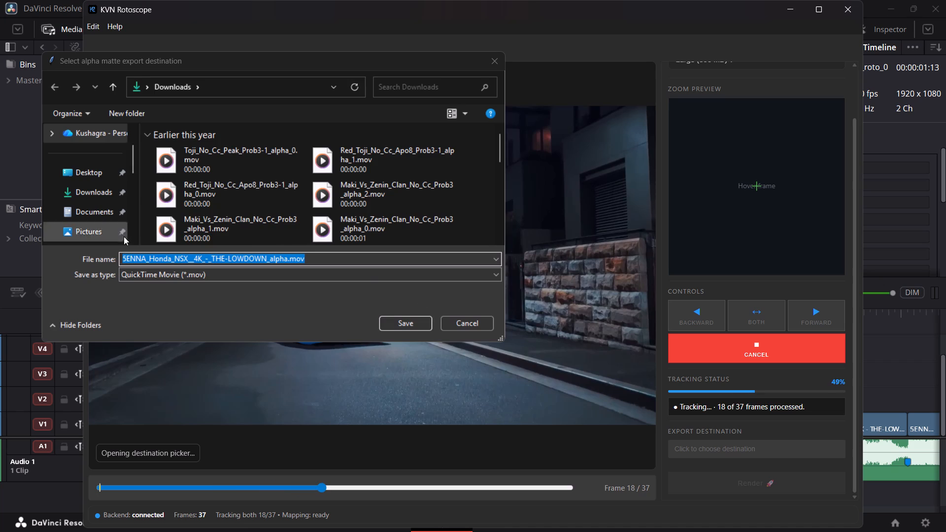
left_click(404, 322)
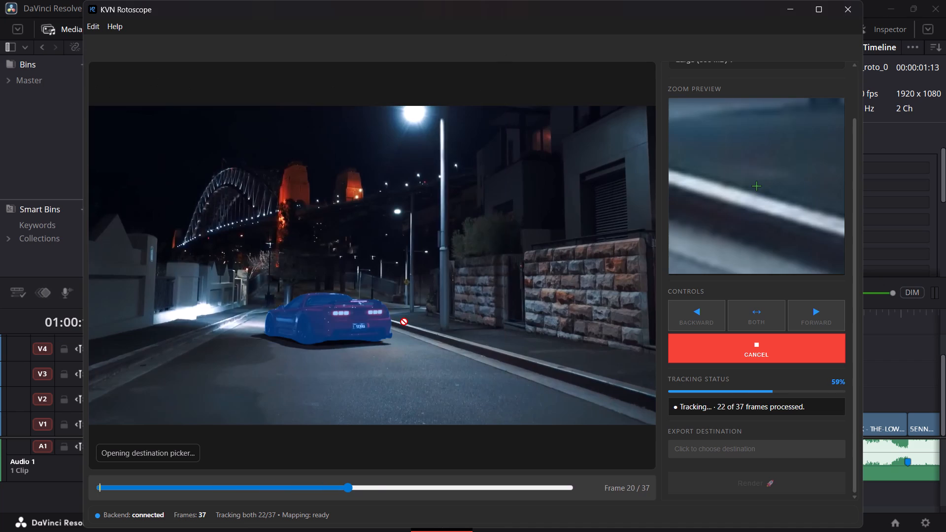
scroll(400, 316, "down", 5)
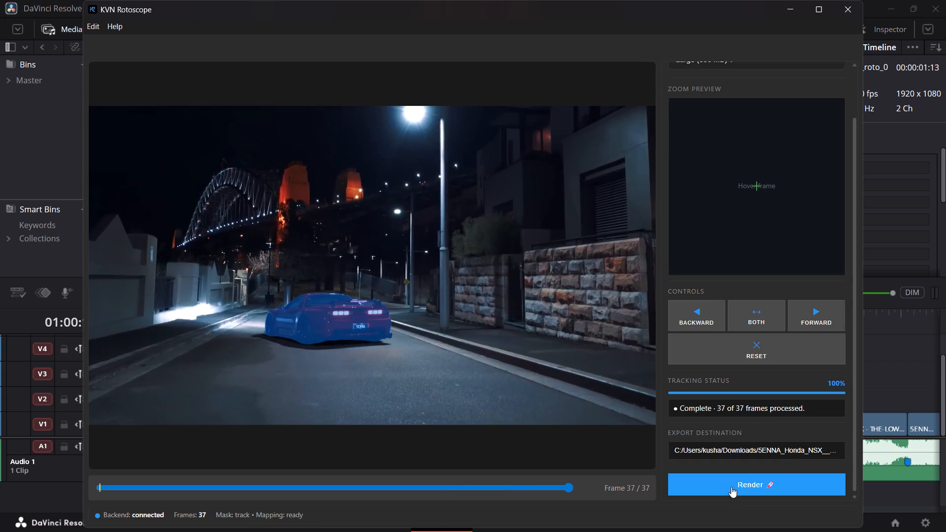
left_click(747, 483)
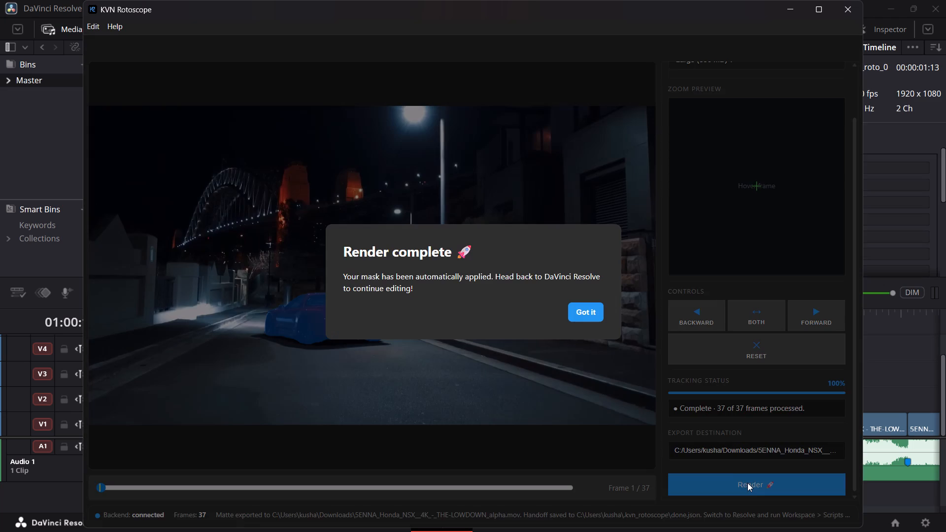
left_click(596, 312)
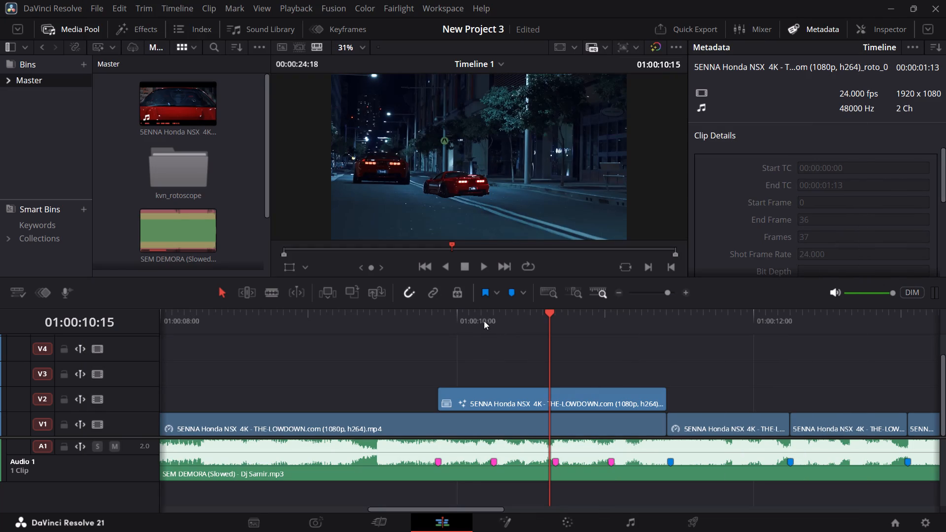
In DaVinci Resolve, move the playhead to the first pink marker at 01:00:09:21 and select the rotoscoped clip on Video 2.
left_click_drag(479, 318, 443, 319)
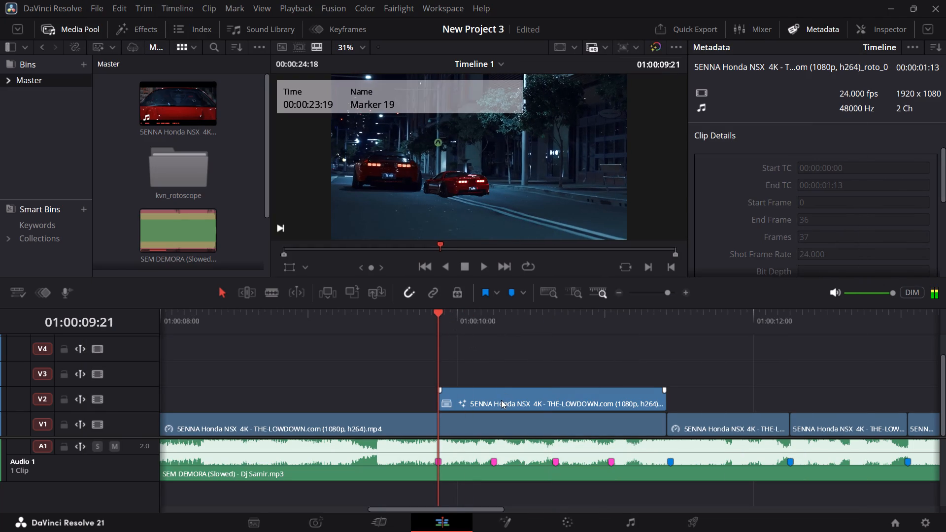
left_click(501, 399)
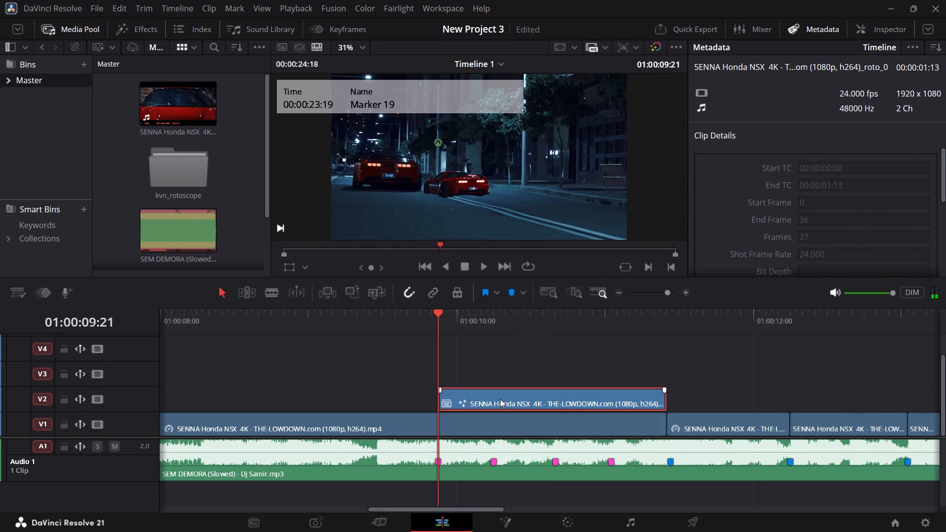
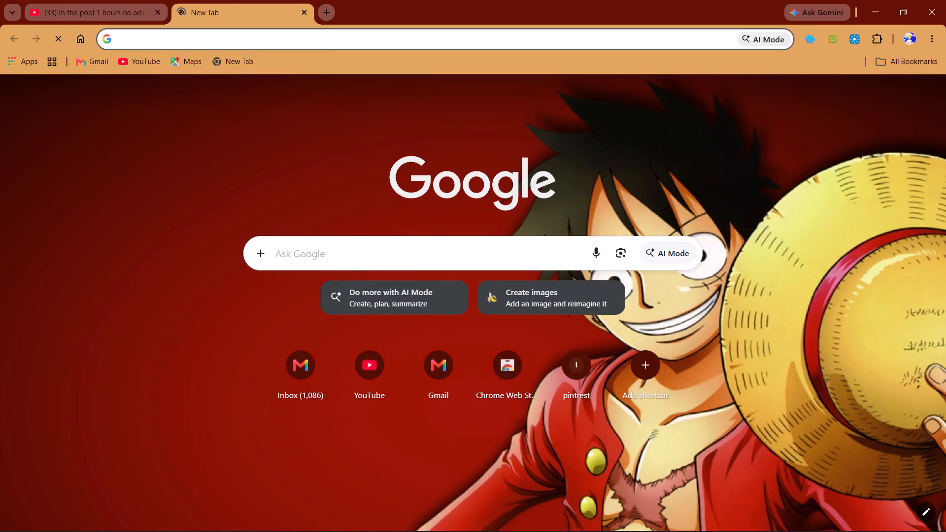
In Chrome, open the Clipizo library at clipizo.com/library and look through its ready-made Fusion expressions for DaVinci Resolve.
type("li")
key("Return")
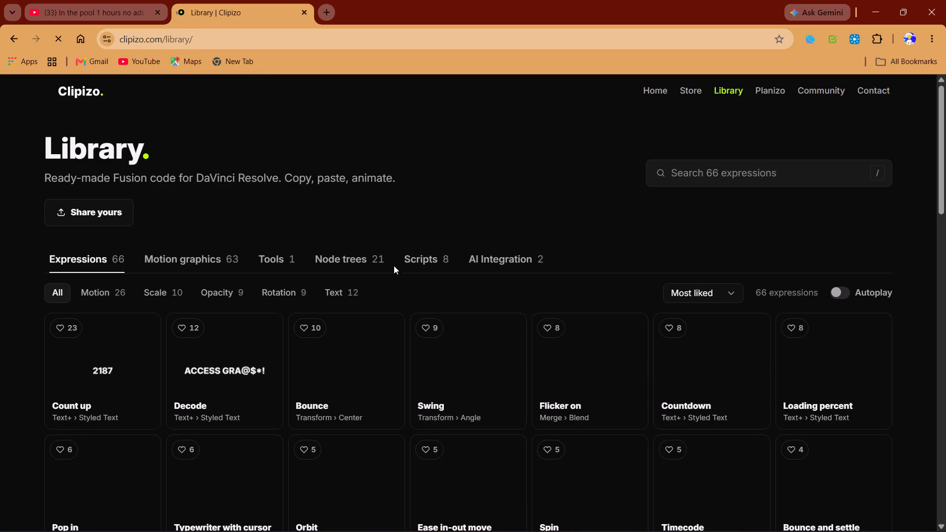
scroll(454, 240, "down", 2)
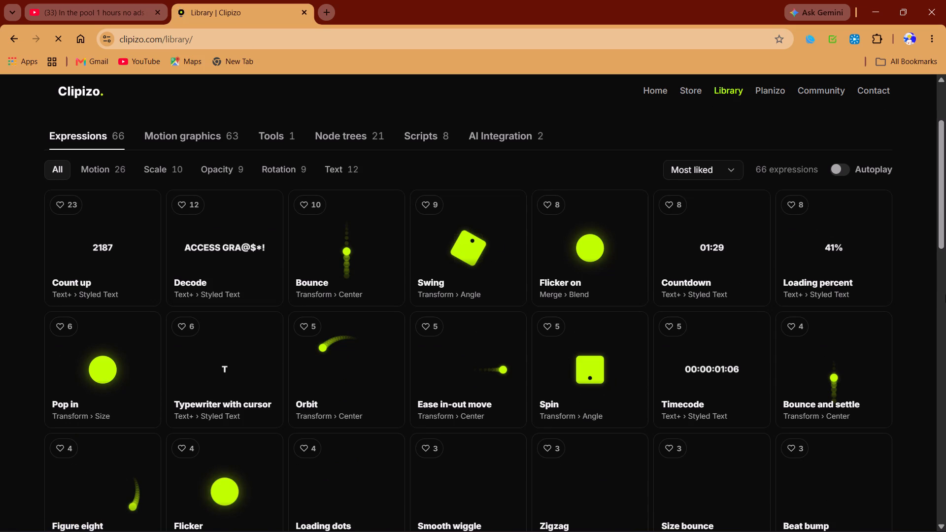
scroll(945, 295, "down", 2)
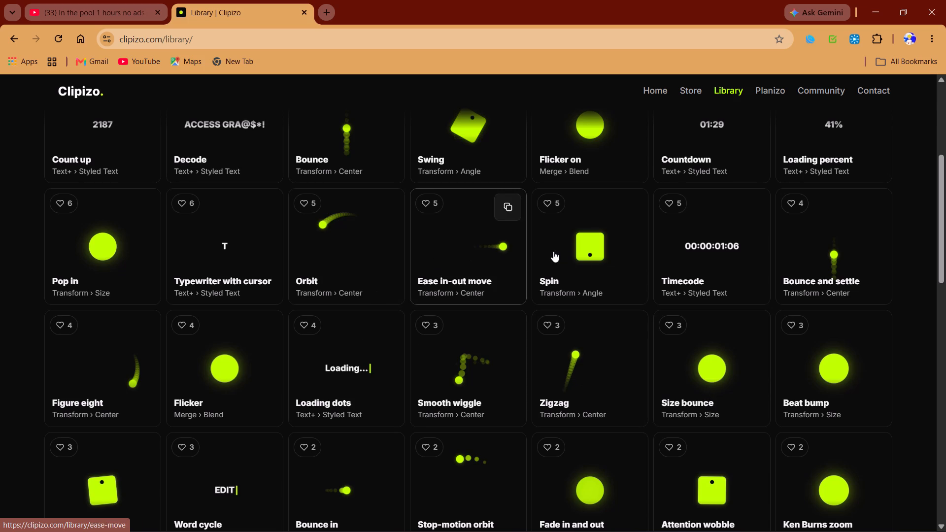
scroll(906, 302, "down", 4)
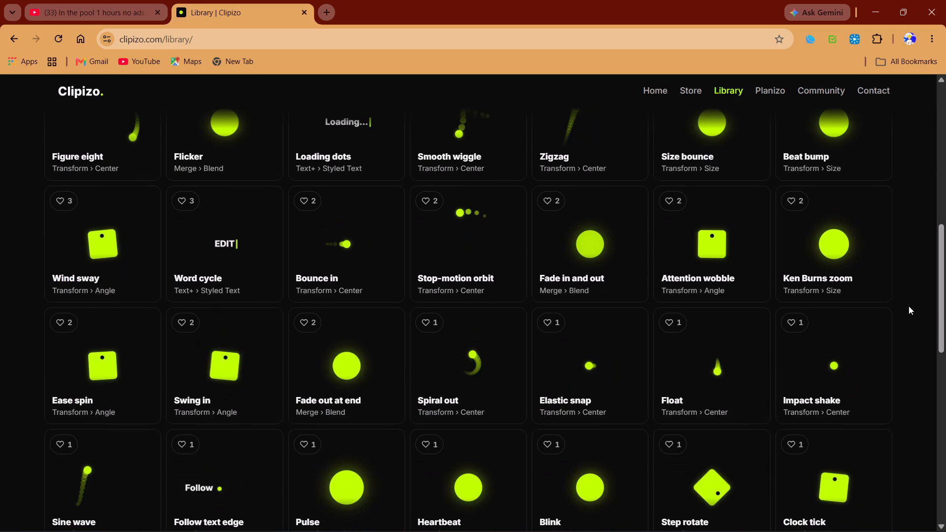
scroll(909, 306, "down", 4)
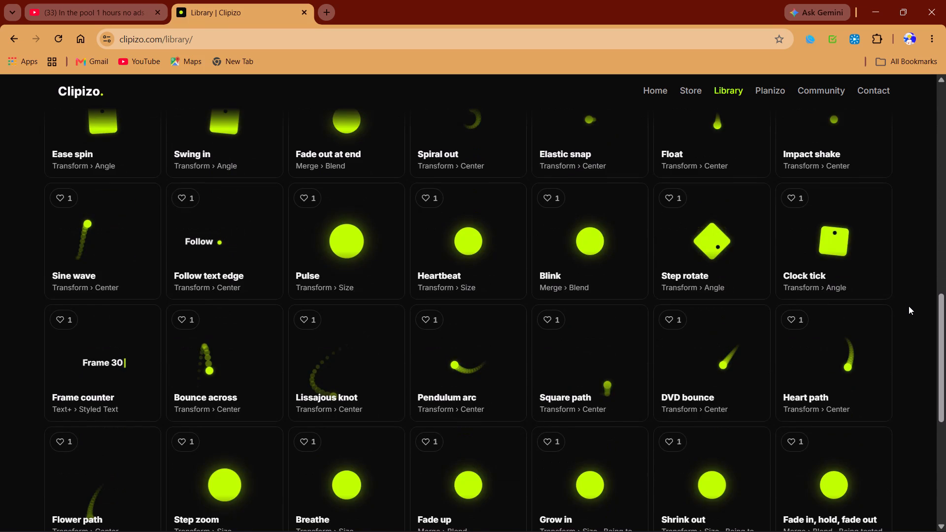
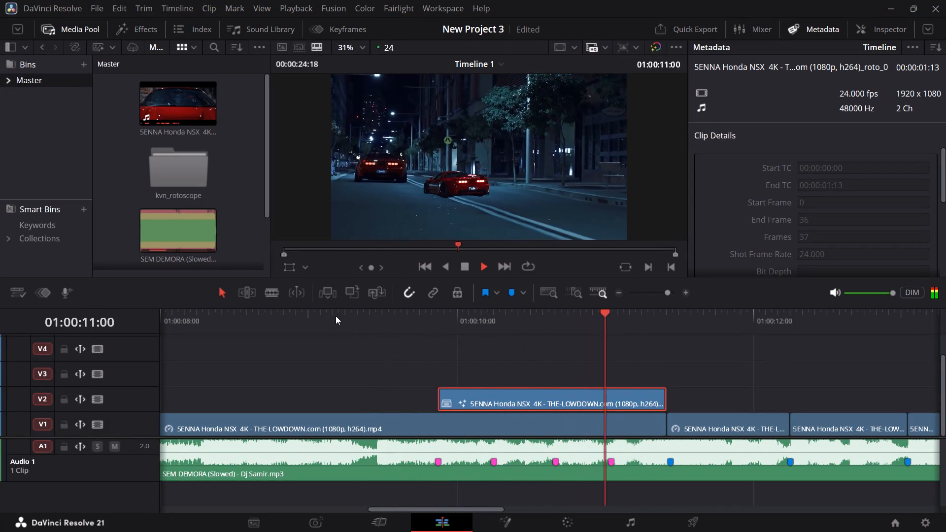
Play back the section before the drop to review how the frozen car cutout fits the beat.
key("space")
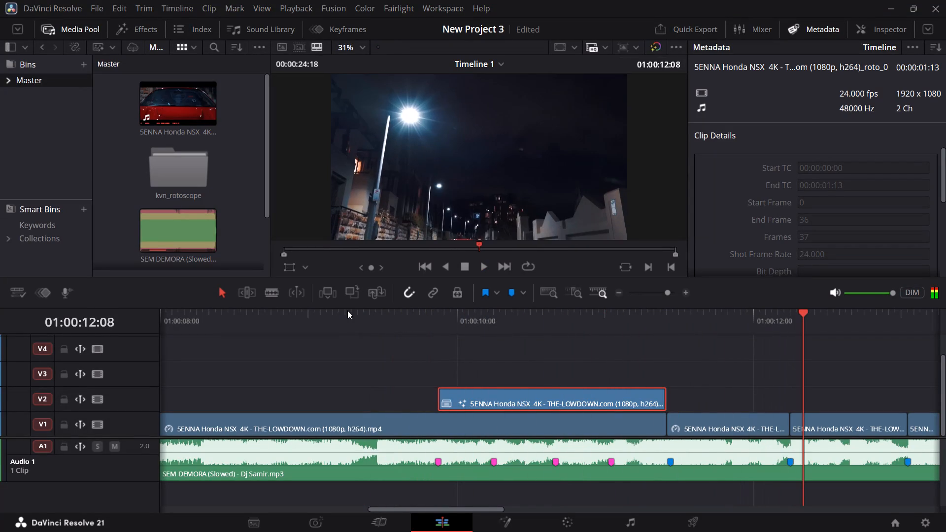
left_click(408, 314)
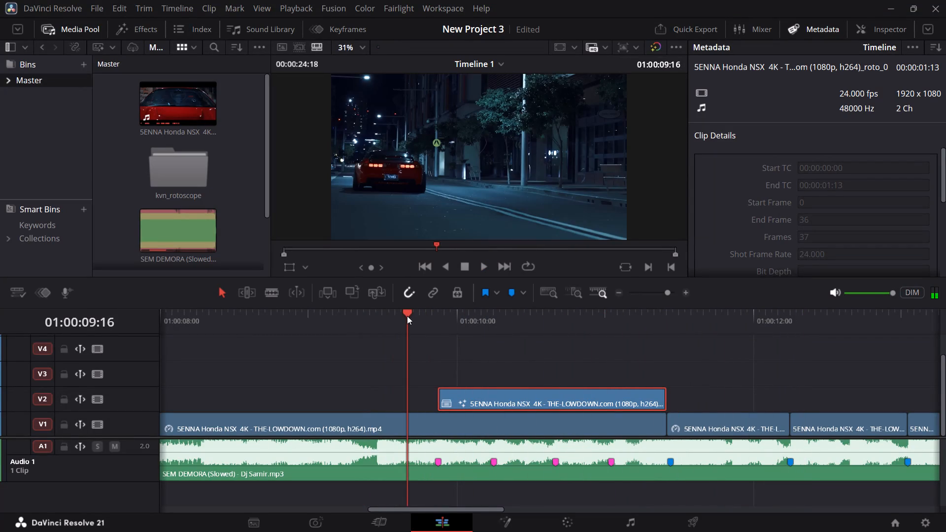
key("space")
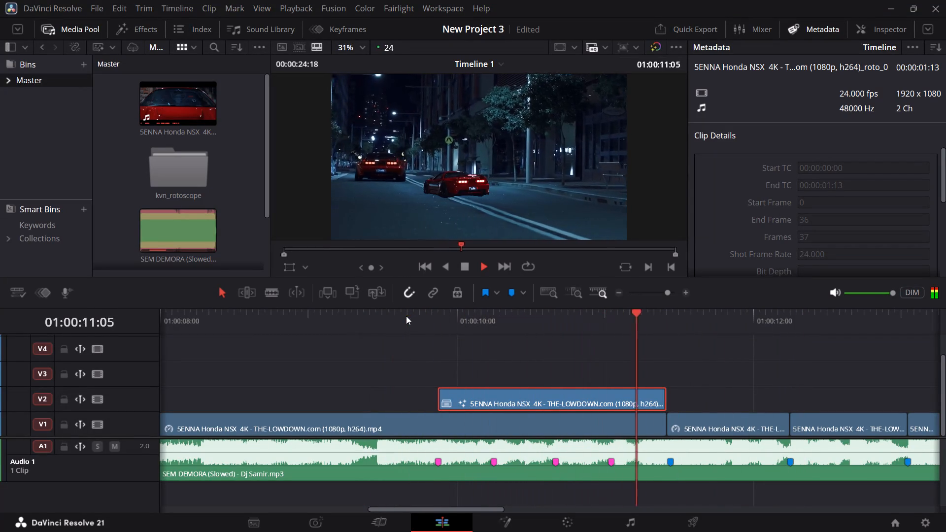
key("space")
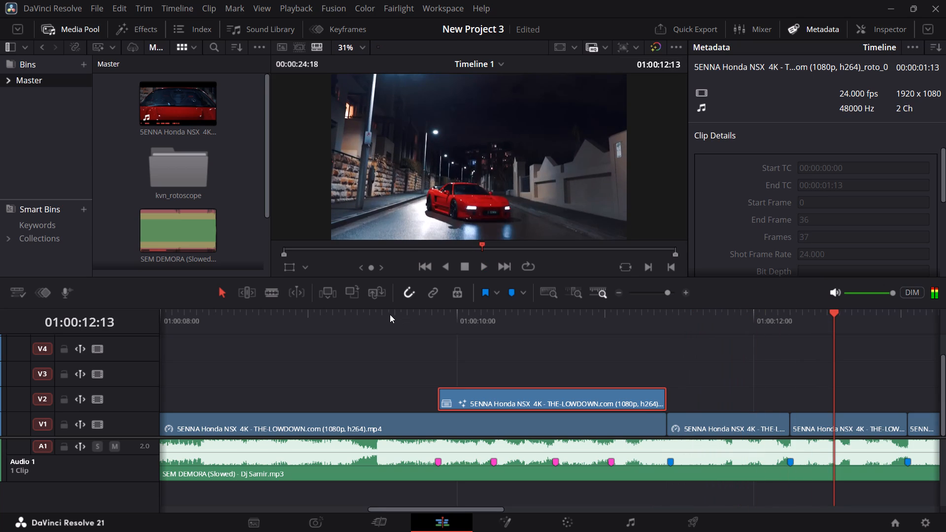
Open the transform properties of the Video 2 car cutout with the playhead on the first pink beat marker.
left_click(436, 329)
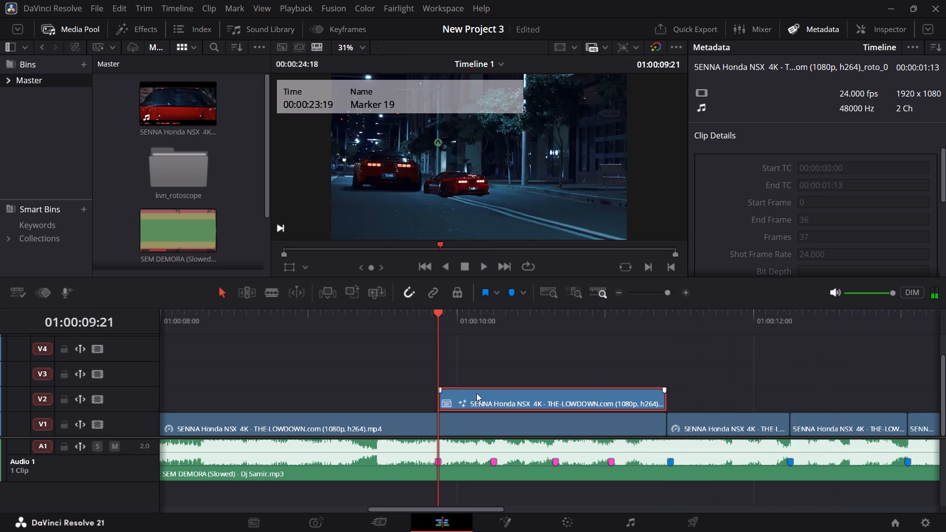
left_click(476, 393)
left_click(874, 30)
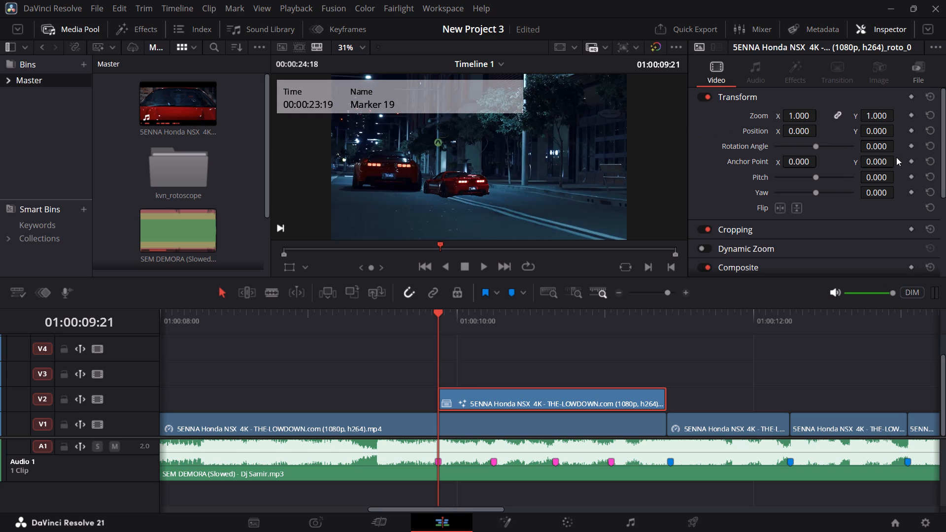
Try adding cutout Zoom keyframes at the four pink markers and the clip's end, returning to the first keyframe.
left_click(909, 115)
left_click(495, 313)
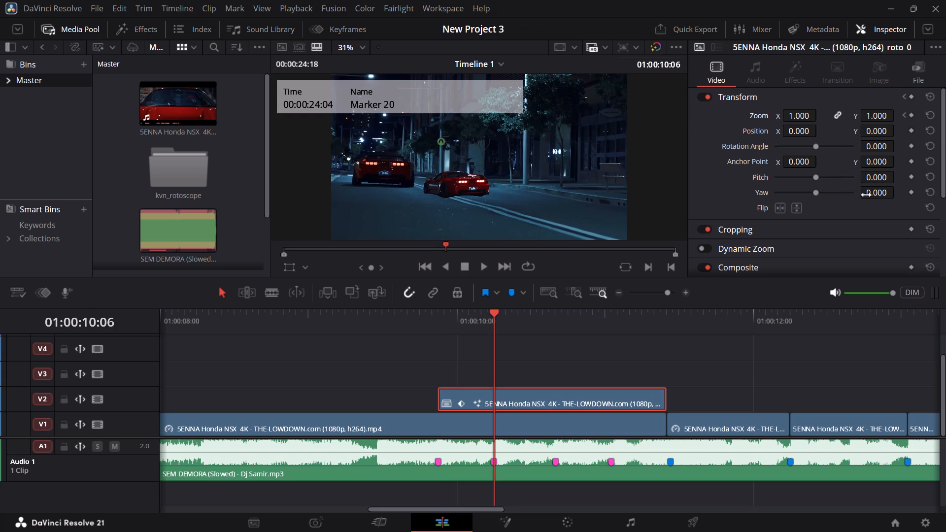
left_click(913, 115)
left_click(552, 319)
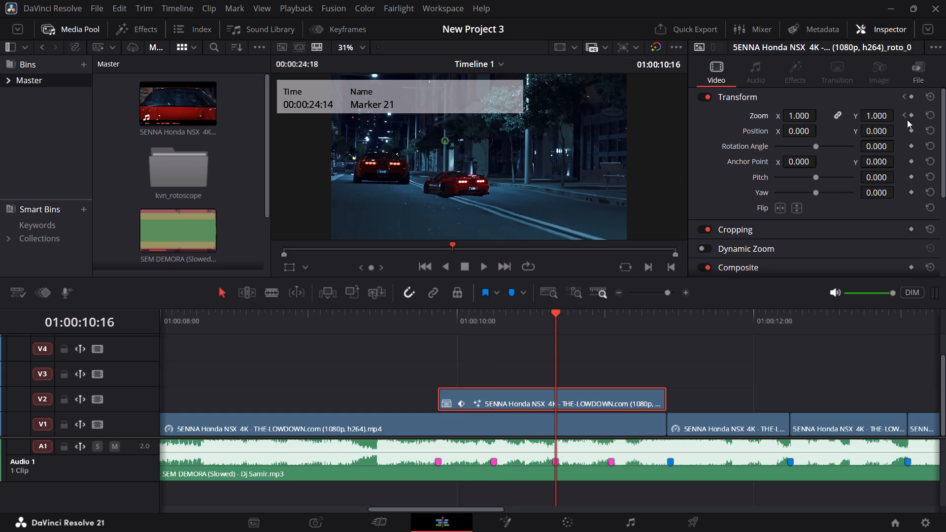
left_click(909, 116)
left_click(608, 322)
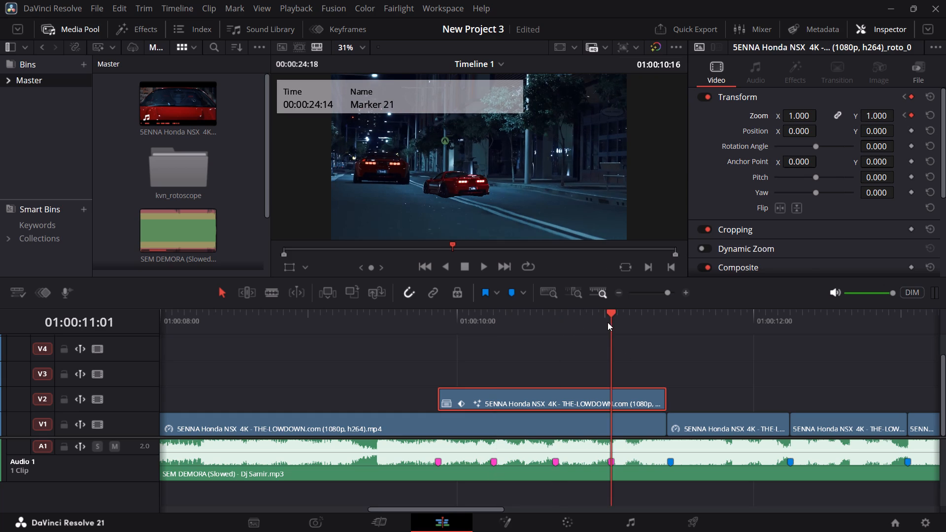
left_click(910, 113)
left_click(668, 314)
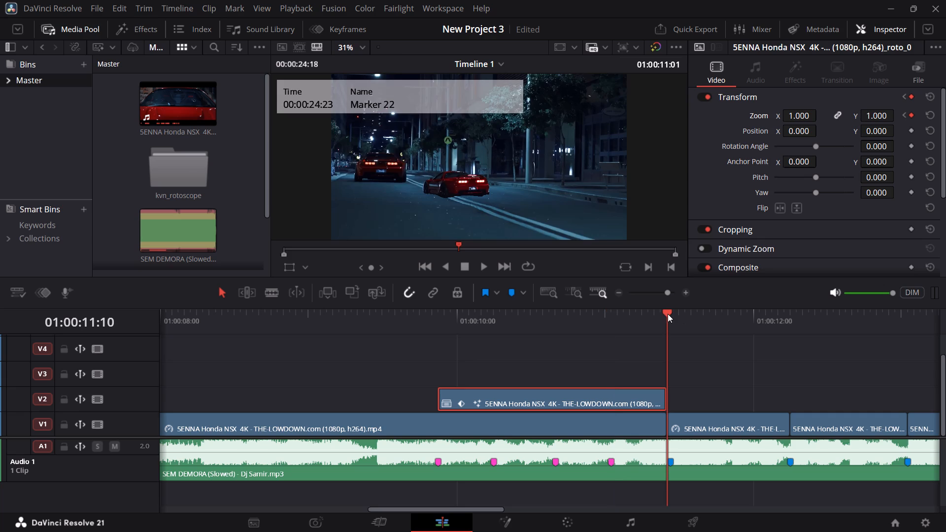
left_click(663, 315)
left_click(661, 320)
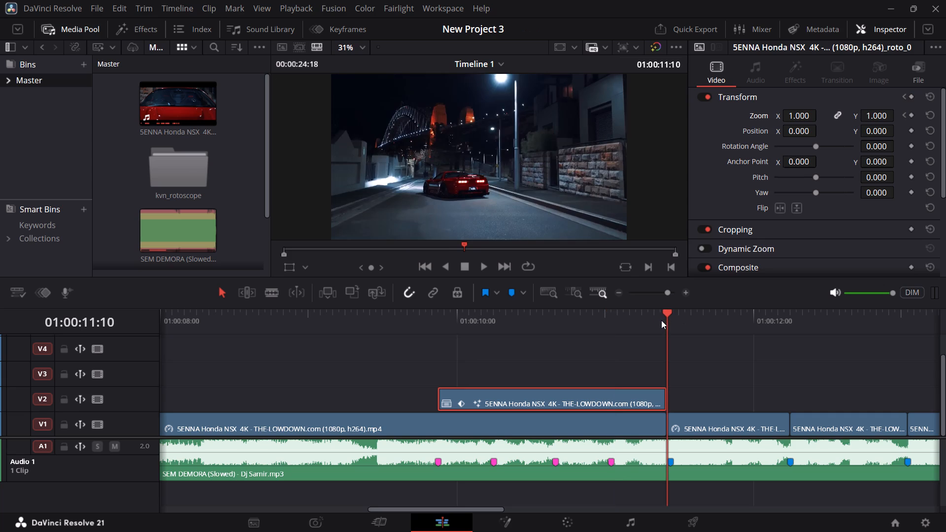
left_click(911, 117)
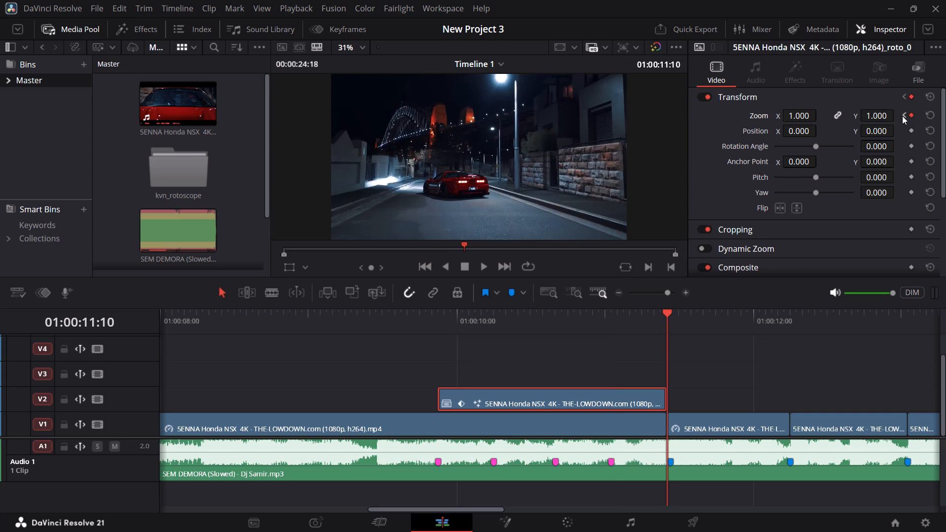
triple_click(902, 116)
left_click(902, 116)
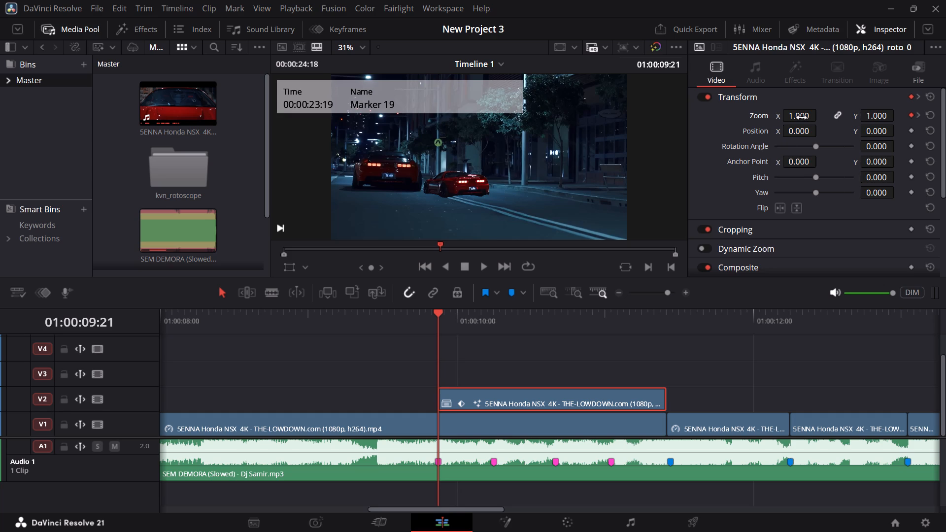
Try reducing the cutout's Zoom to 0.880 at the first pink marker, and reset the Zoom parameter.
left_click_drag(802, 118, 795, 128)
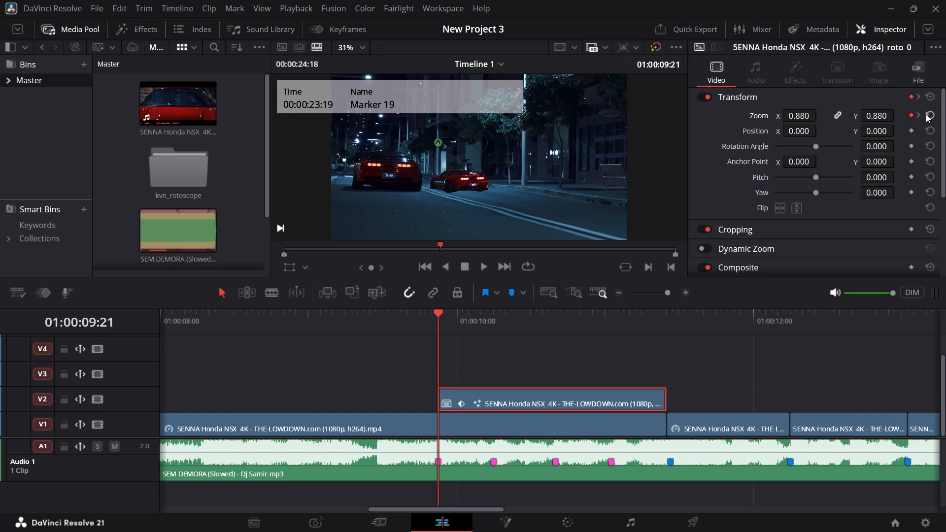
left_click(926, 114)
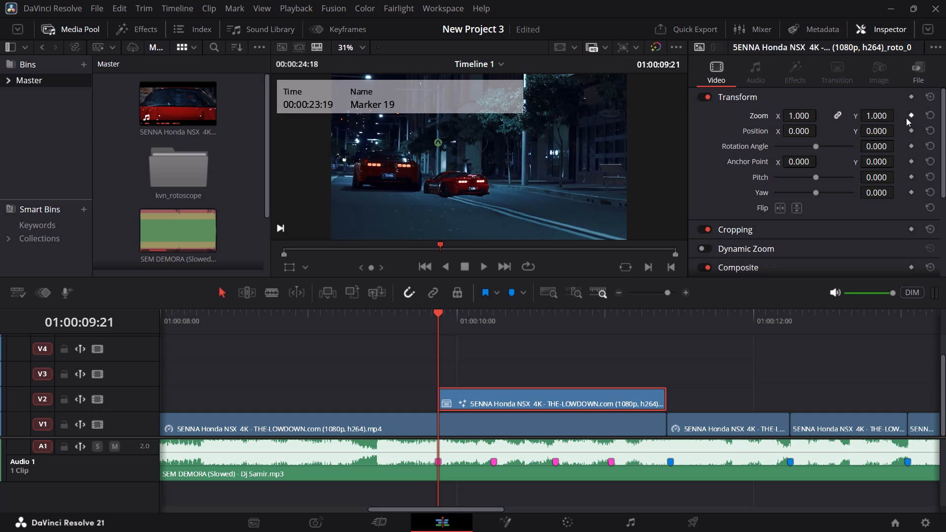
Add Zoom keyframes of 1.000 to the cutout at each of the four pink markers and at the clip's end, 01:00:11:10.
left_click(909, 117)
left_click(490, 318)
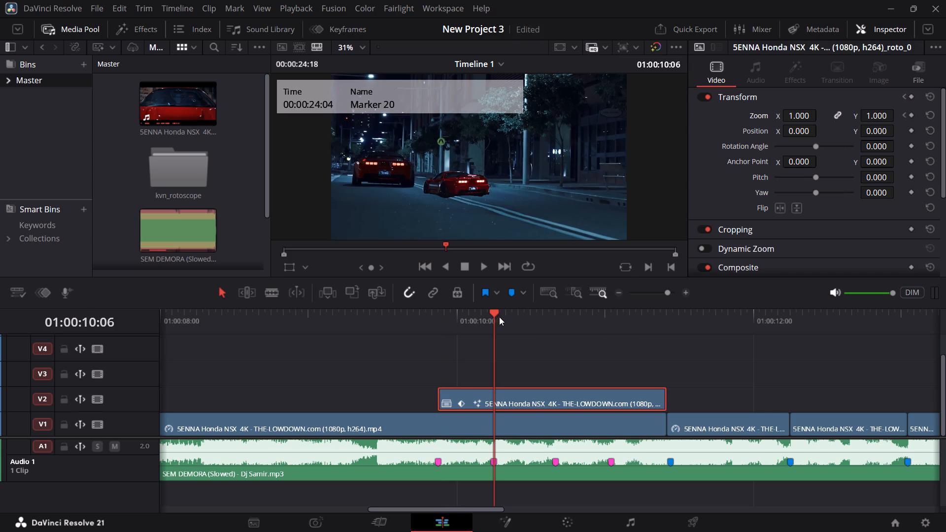
left_click(910, 115)
key("Right")
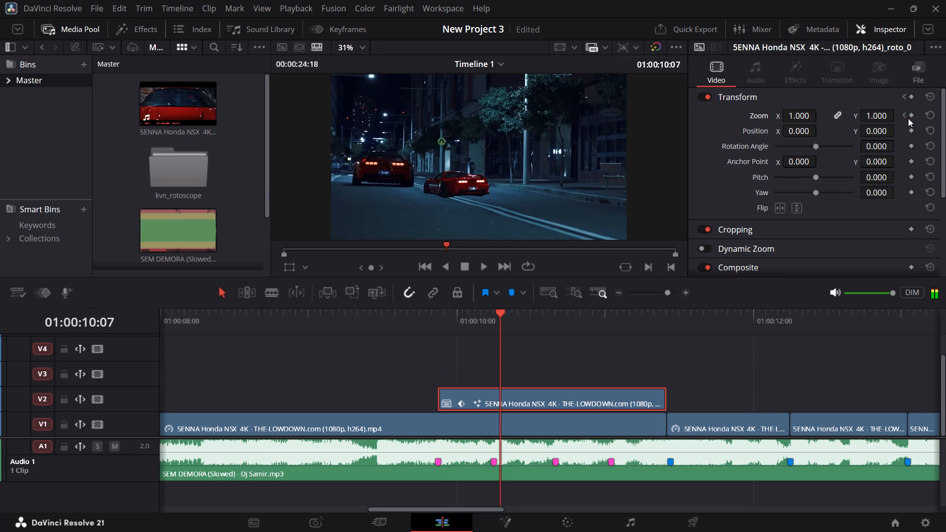
key("shift+Right")
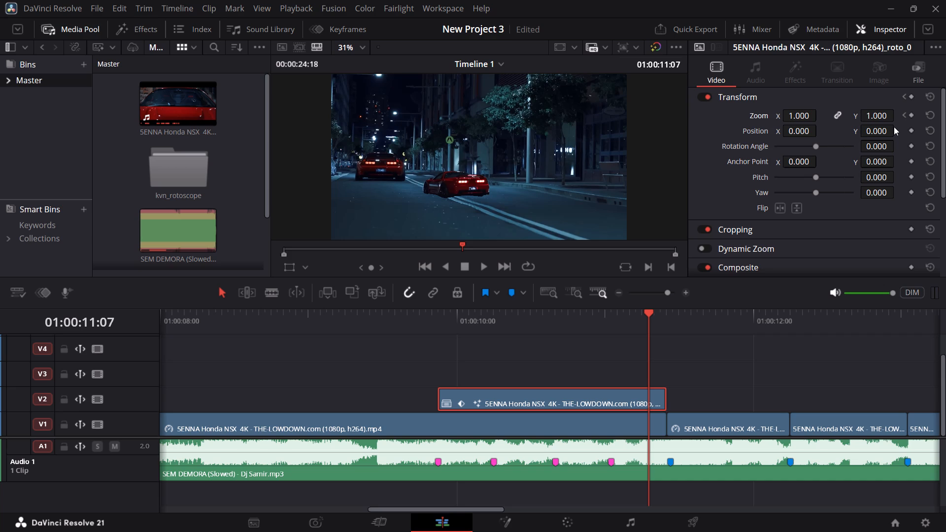
left_click(489, 320)
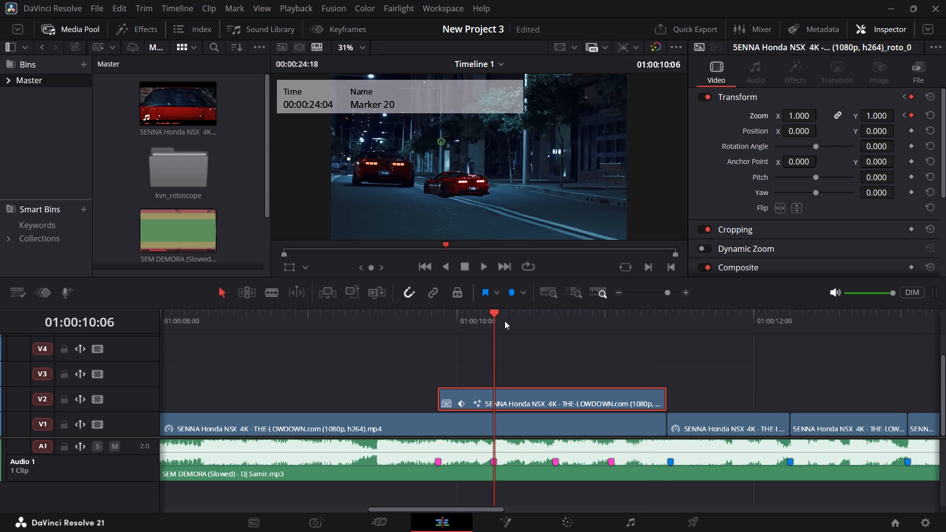
left_click(552, 318)
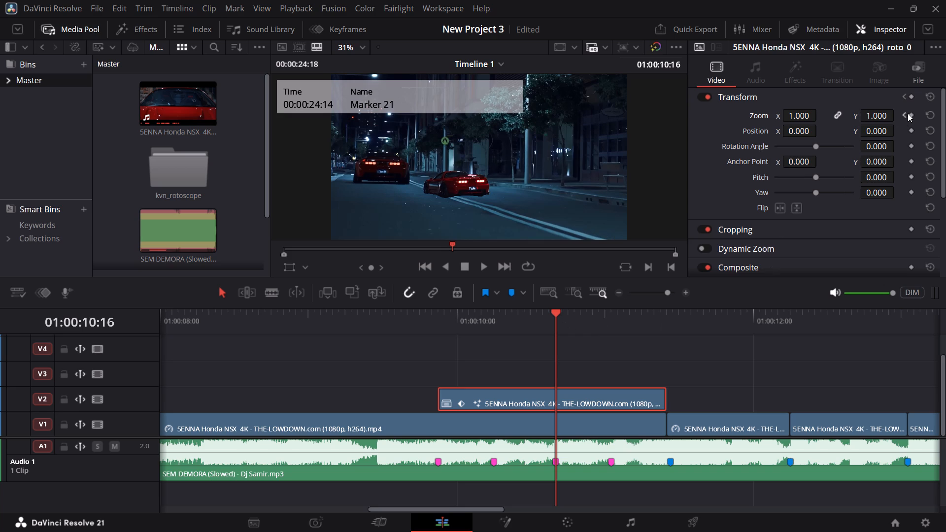
left_click(911, 115)
left_click(613, 322)
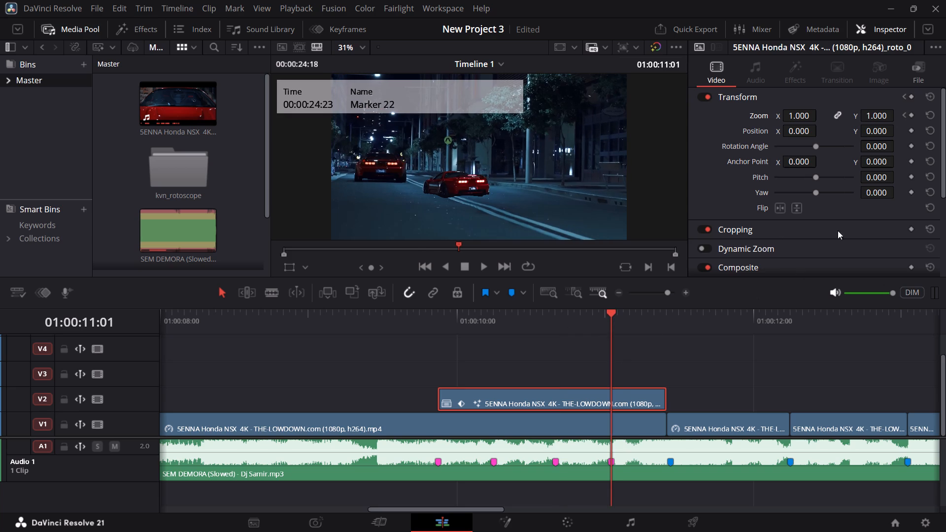
left_click(913, 114)
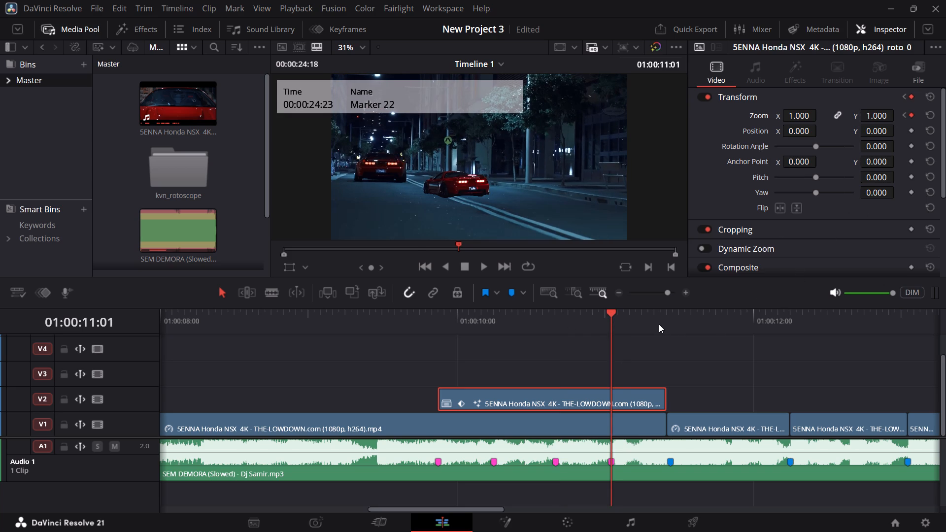
left_click(659, 320)
left_click(912, 112)
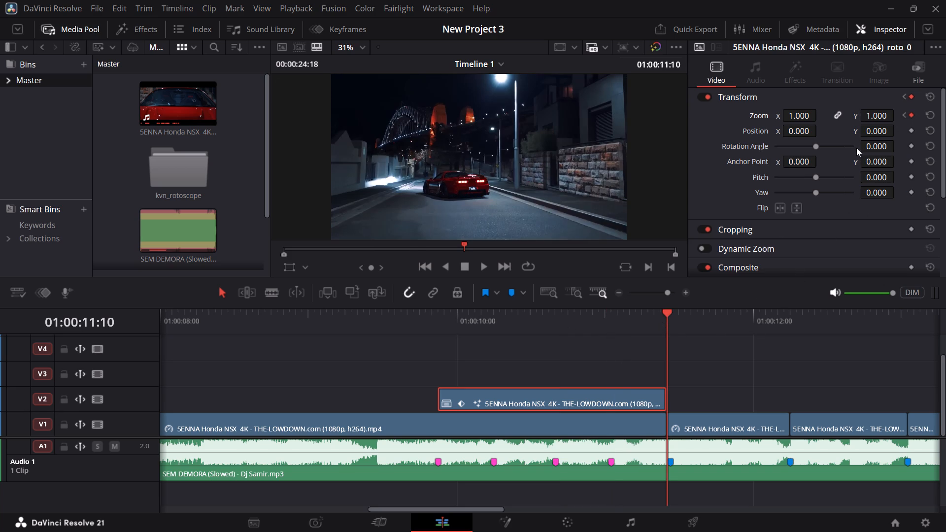
At the first pink marker, move the cutout out of frame to Position X -760 and Y -576.
left_click(454, 319)
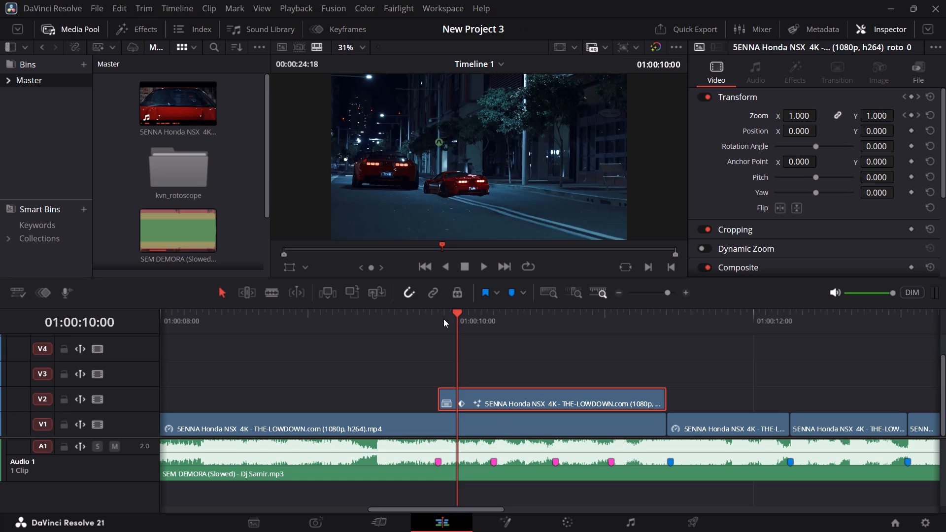
left_click(443, 319)
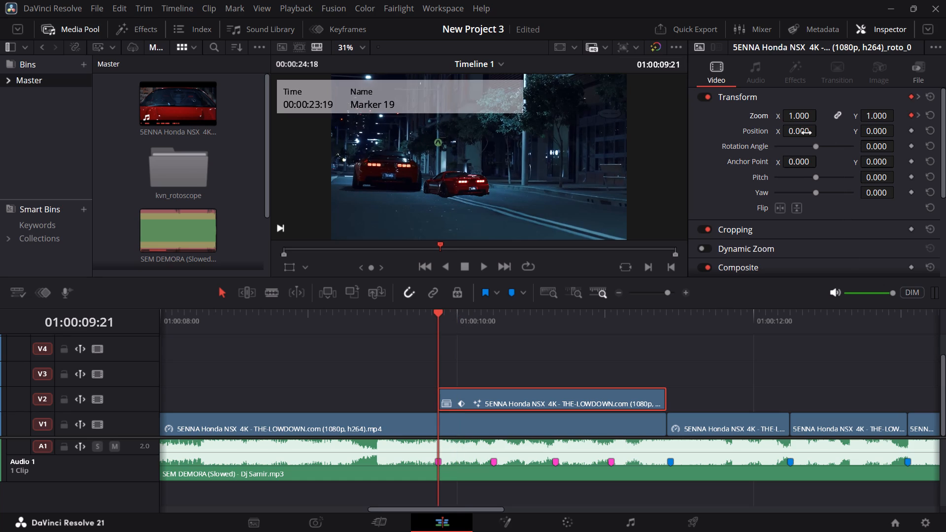
left_click_drag(807, 133, 763, 171)
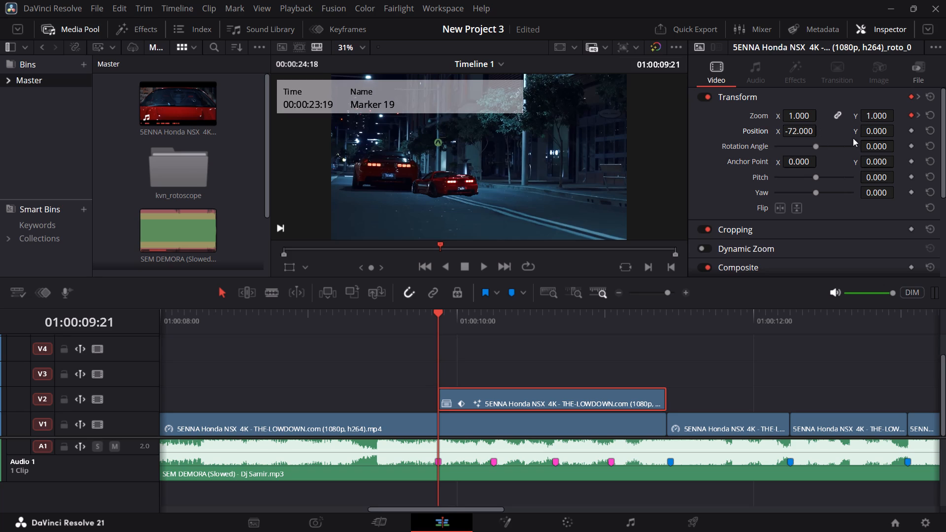
left_click_drag(878, 128, 735, 212)
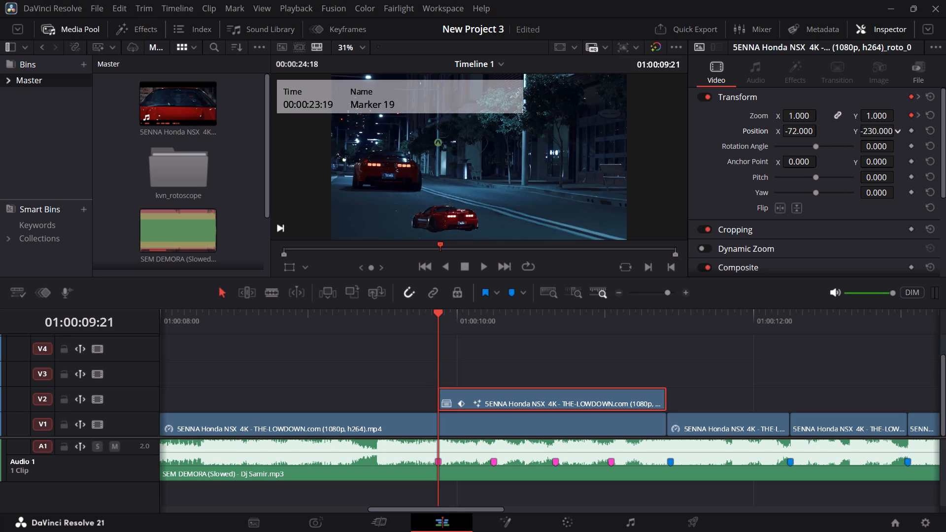
left_click_drag(735, 212, 683, 223)
left_click_drag(805, 132, 501, 173)
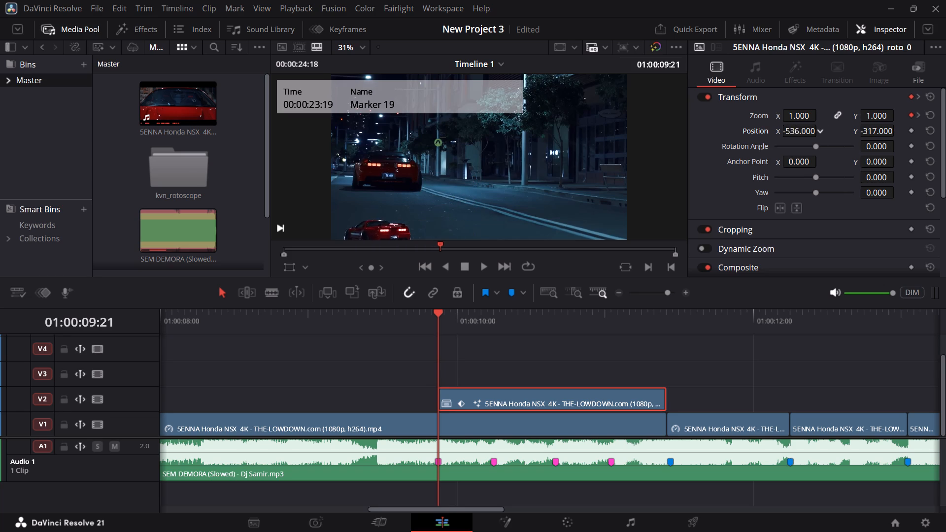
left_click_drag(501, 173, 422, 194)
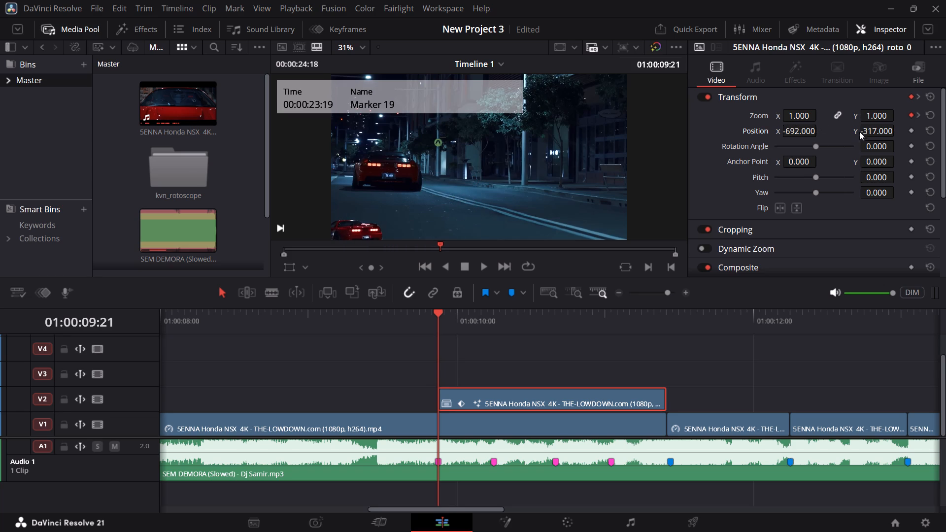
left_click_drag(880, 131, 721, 159)
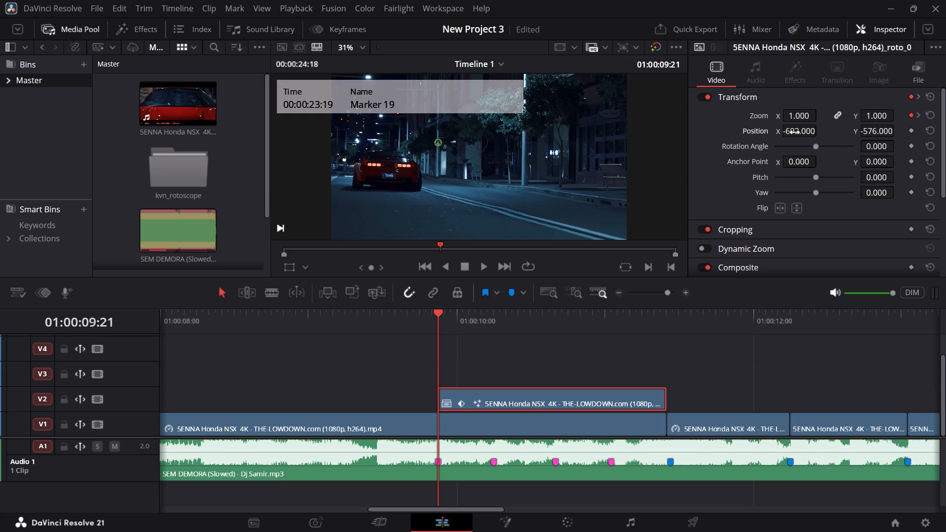
left_click_drag(802, 132, 760, 140)
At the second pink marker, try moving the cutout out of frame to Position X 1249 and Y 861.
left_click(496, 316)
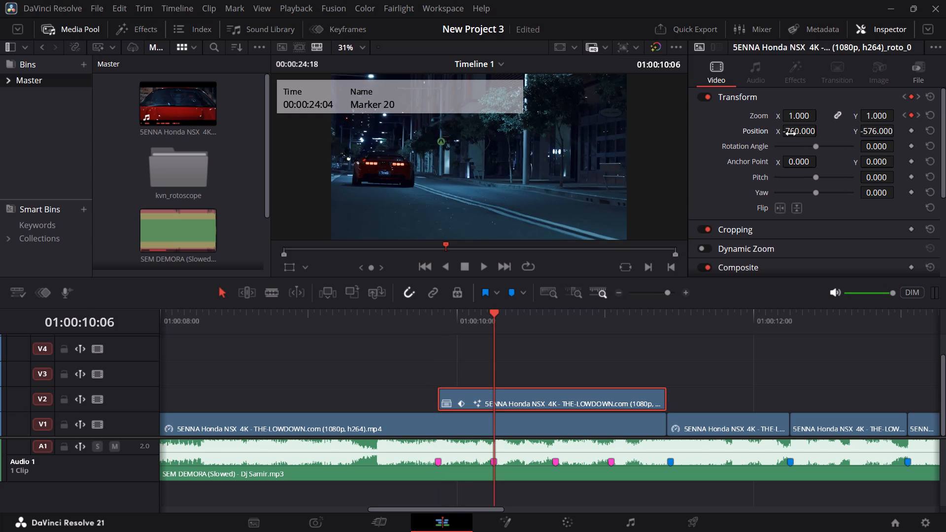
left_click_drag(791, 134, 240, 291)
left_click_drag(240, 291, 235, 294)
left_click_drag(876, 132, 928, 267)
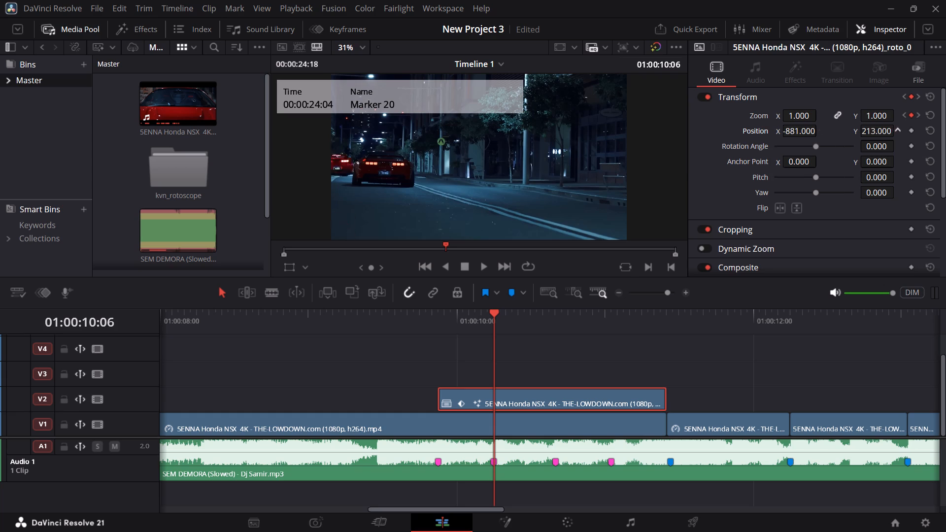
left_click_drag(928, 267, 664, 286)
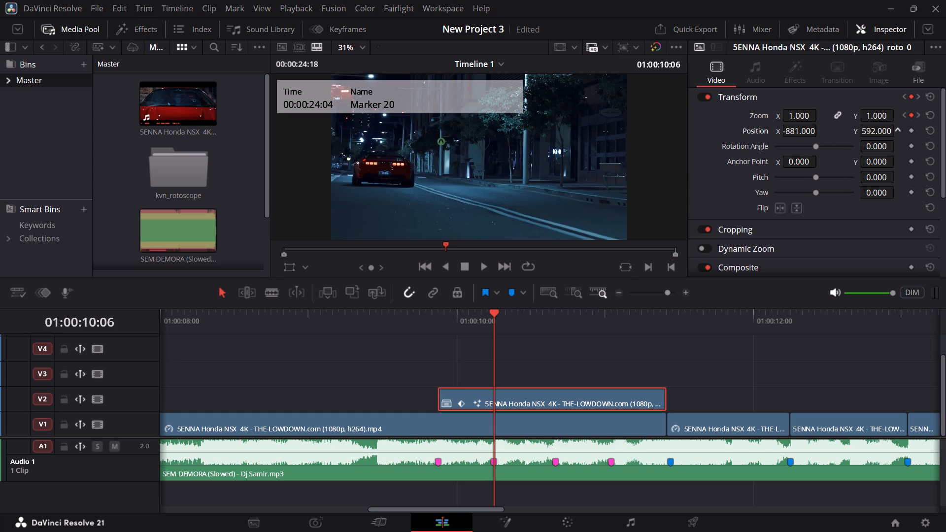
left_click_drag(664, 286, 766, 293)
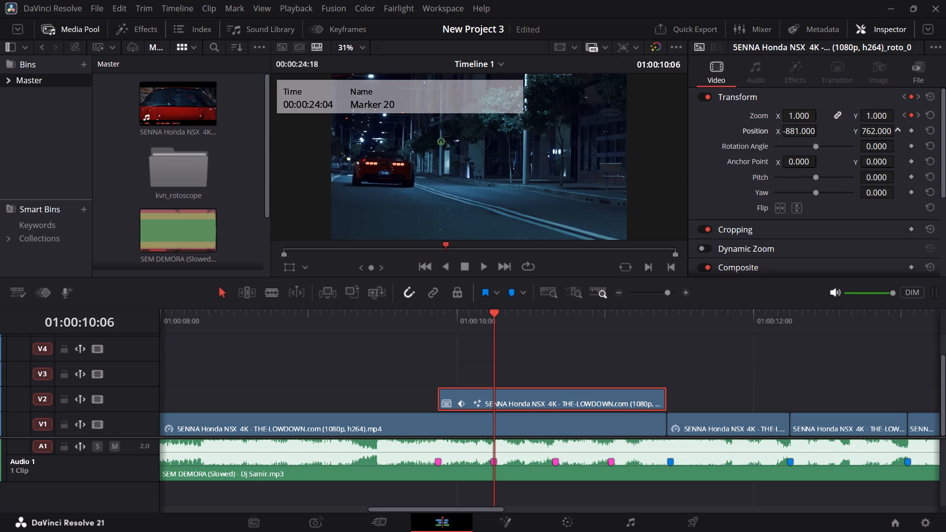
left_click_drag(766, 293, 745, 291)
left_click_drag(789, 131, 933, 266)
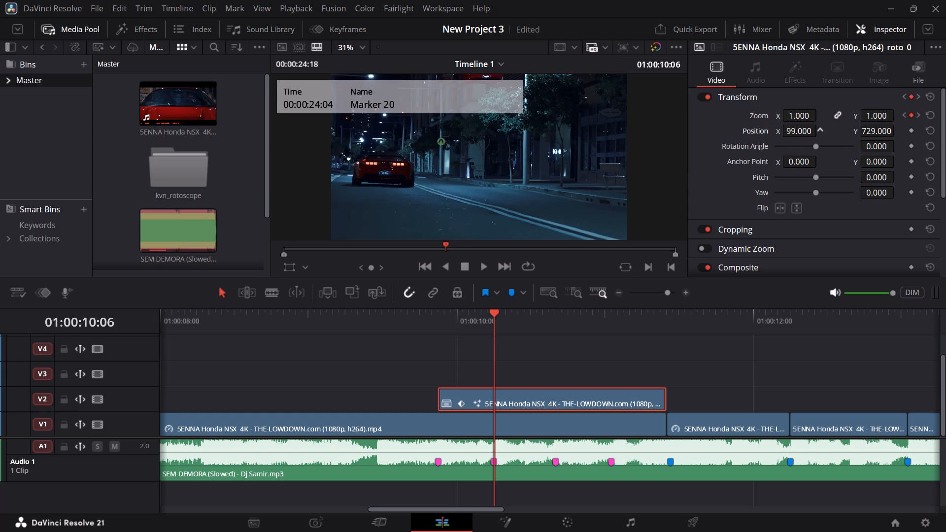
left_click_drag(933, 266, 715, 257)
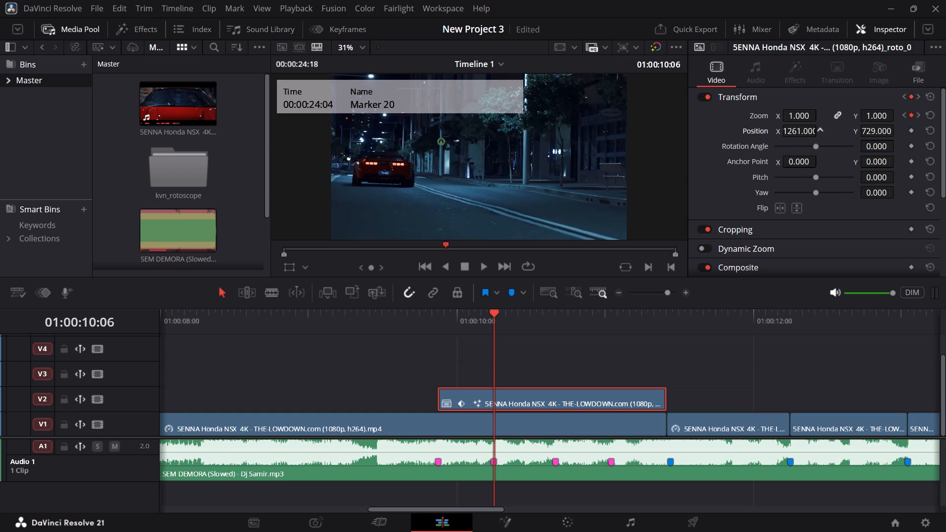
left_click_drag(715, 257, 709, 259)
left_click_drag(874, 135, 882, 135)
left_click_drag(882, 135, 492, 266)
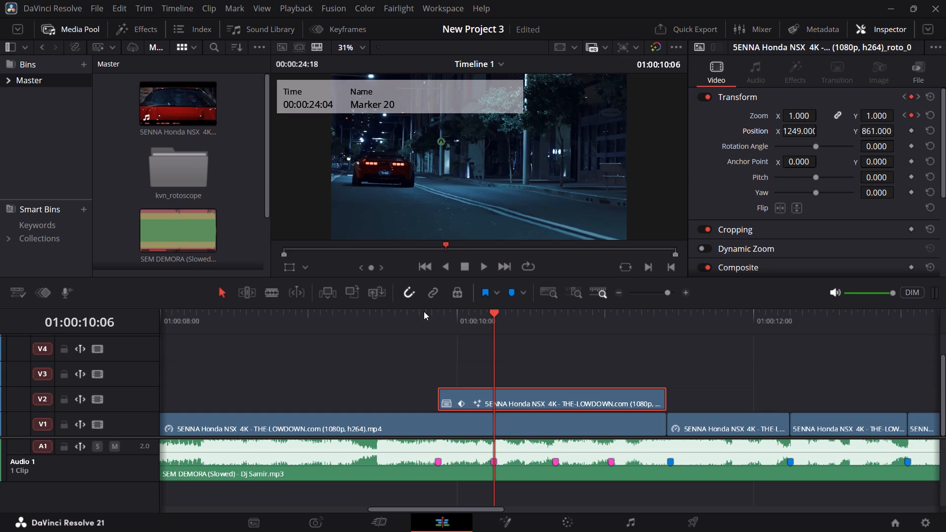
Play back the cutout section and check its position at the first two Zoom keyframes.
left_click(417, 319)
key("space")
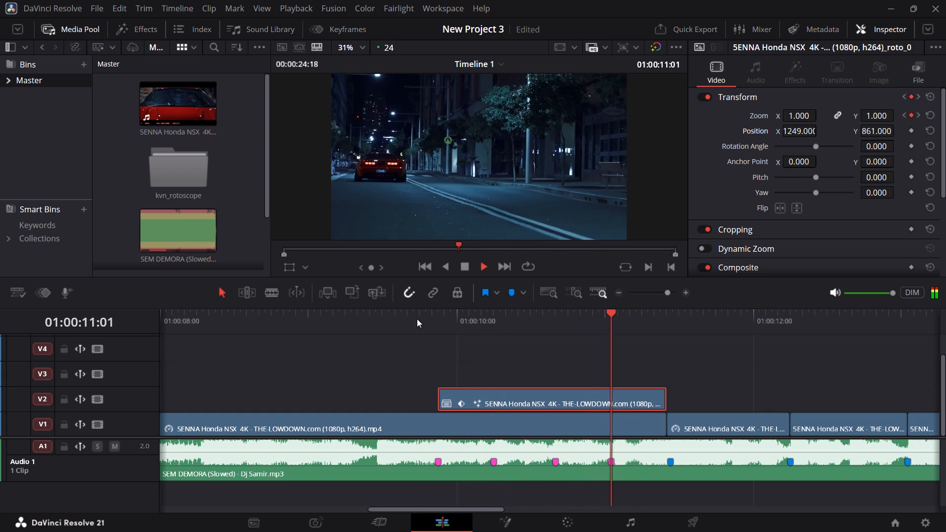
key("space")
left_click(439, 317)
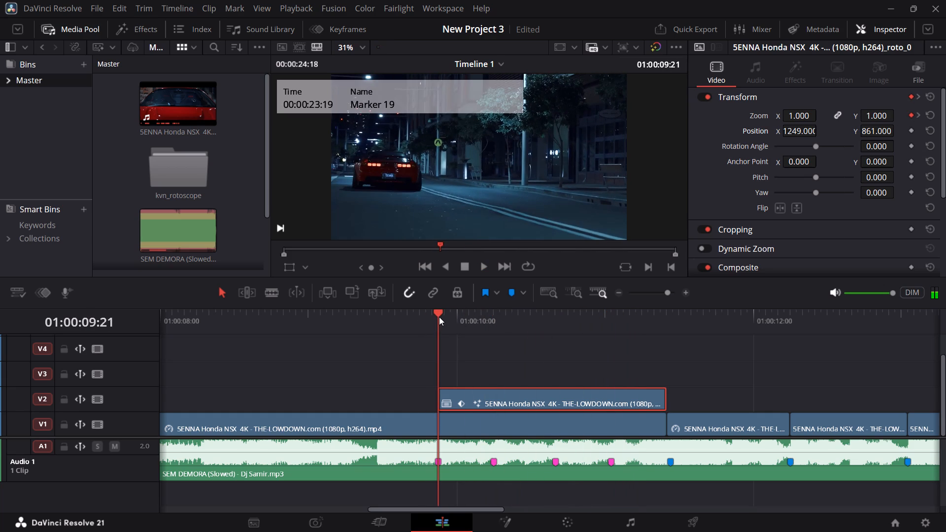
left_click(492, 319)
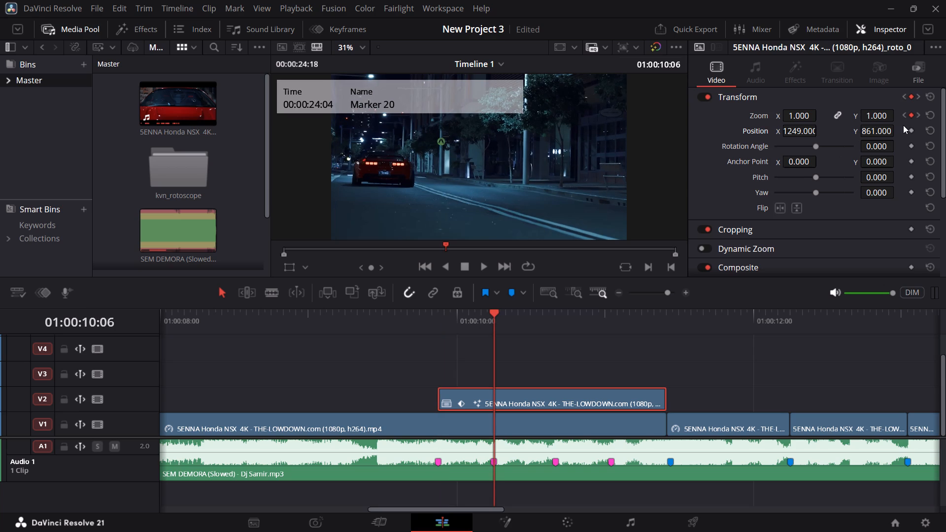
left_click(905, 116)
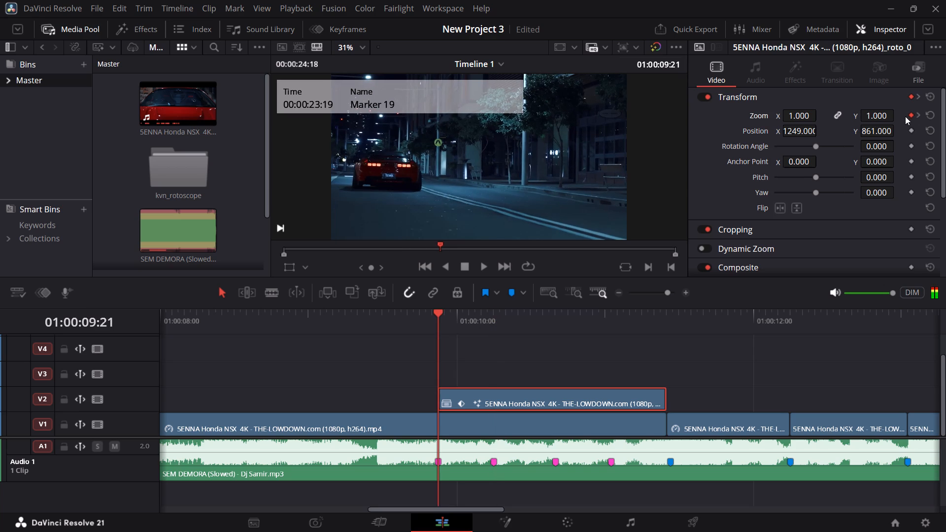
left_click(917, 114)
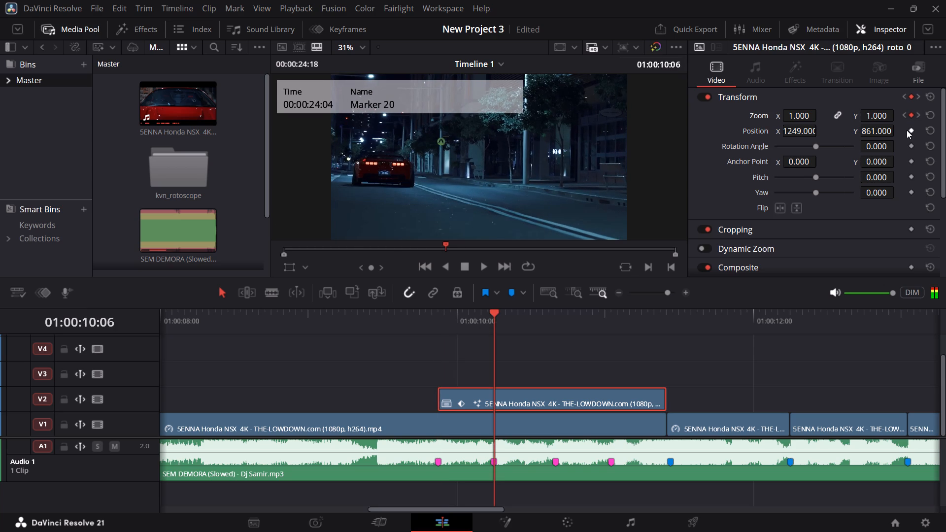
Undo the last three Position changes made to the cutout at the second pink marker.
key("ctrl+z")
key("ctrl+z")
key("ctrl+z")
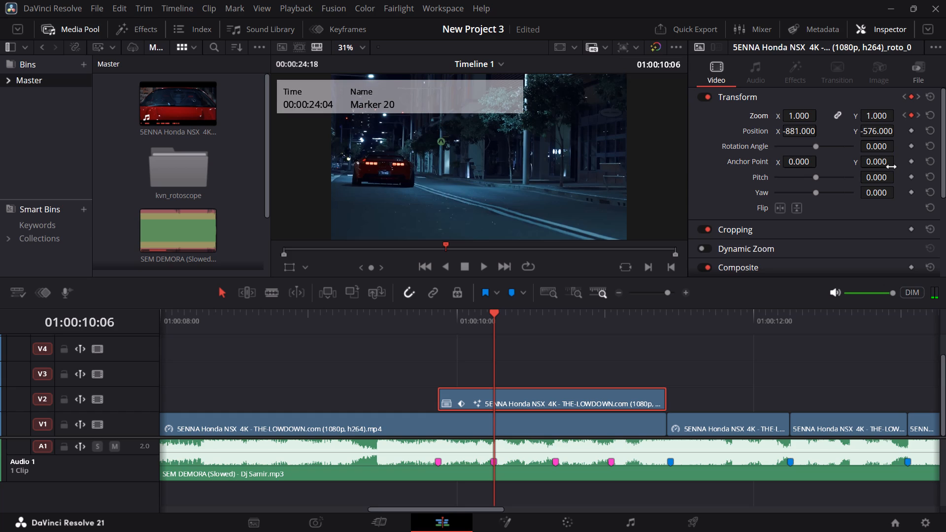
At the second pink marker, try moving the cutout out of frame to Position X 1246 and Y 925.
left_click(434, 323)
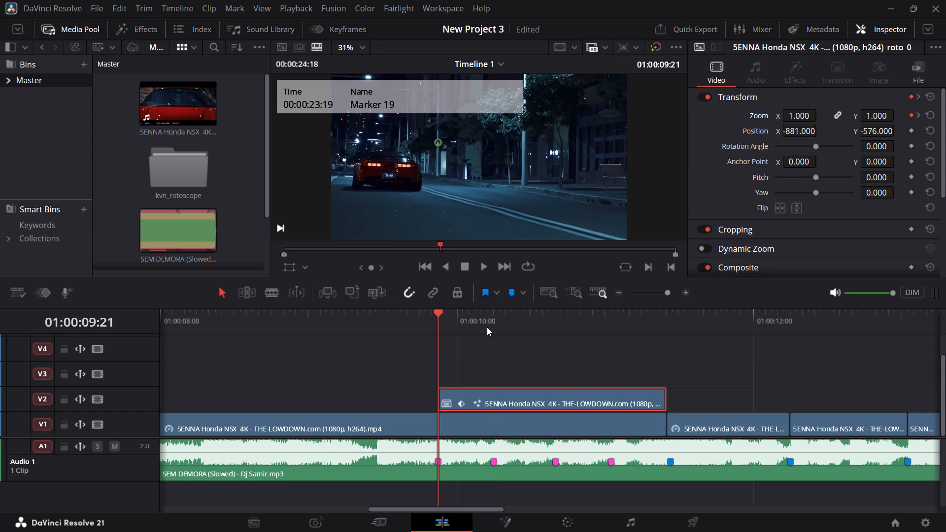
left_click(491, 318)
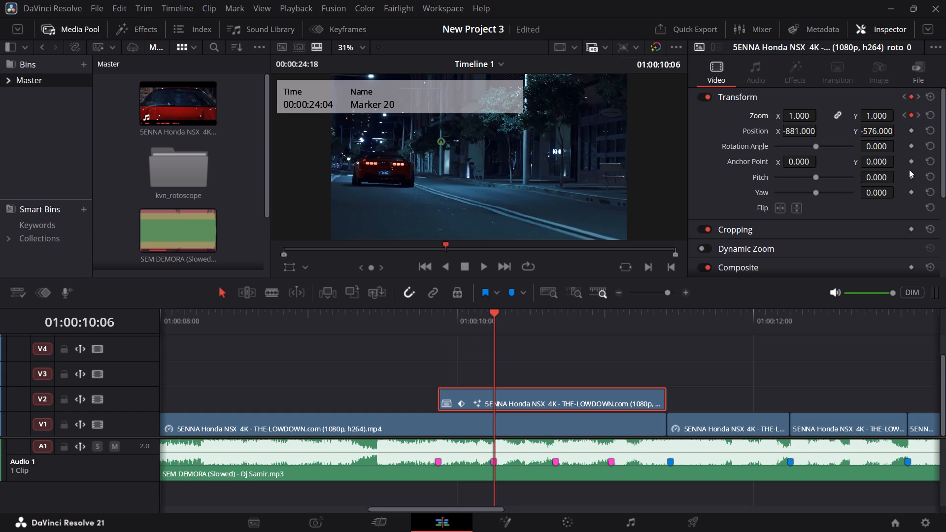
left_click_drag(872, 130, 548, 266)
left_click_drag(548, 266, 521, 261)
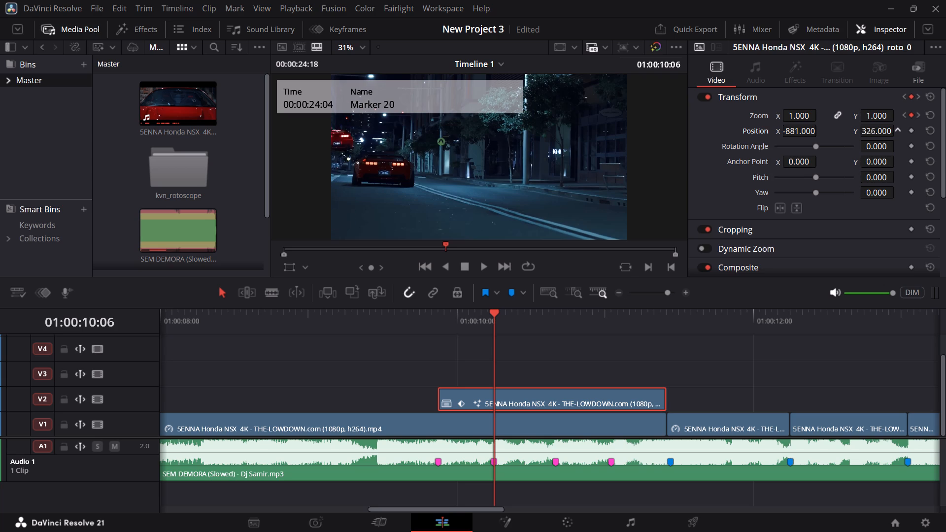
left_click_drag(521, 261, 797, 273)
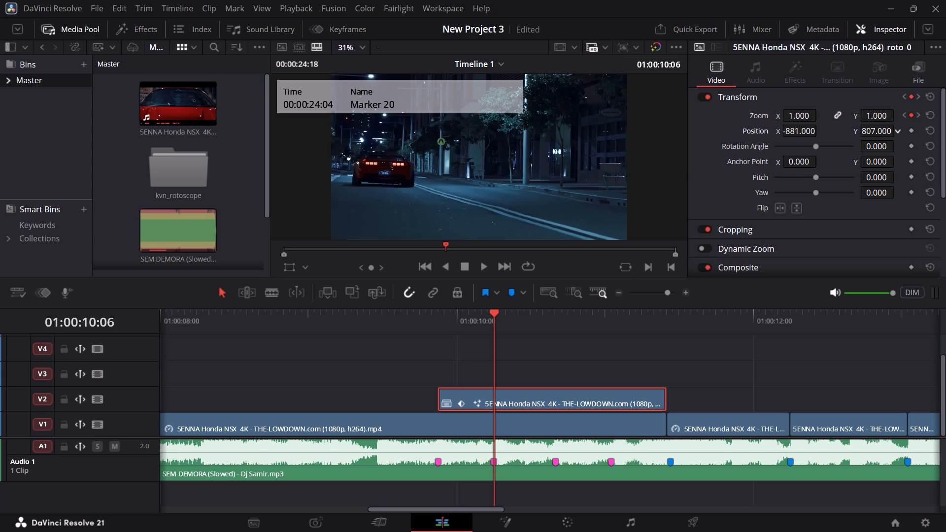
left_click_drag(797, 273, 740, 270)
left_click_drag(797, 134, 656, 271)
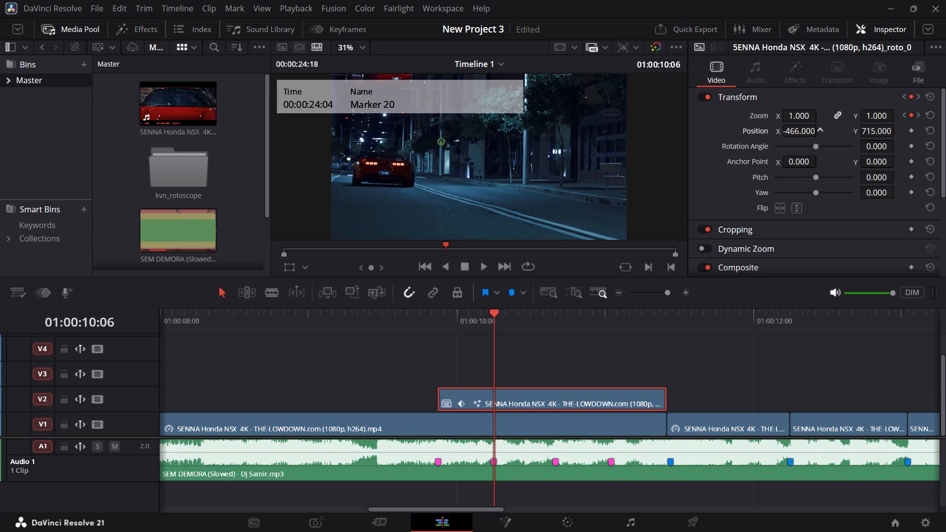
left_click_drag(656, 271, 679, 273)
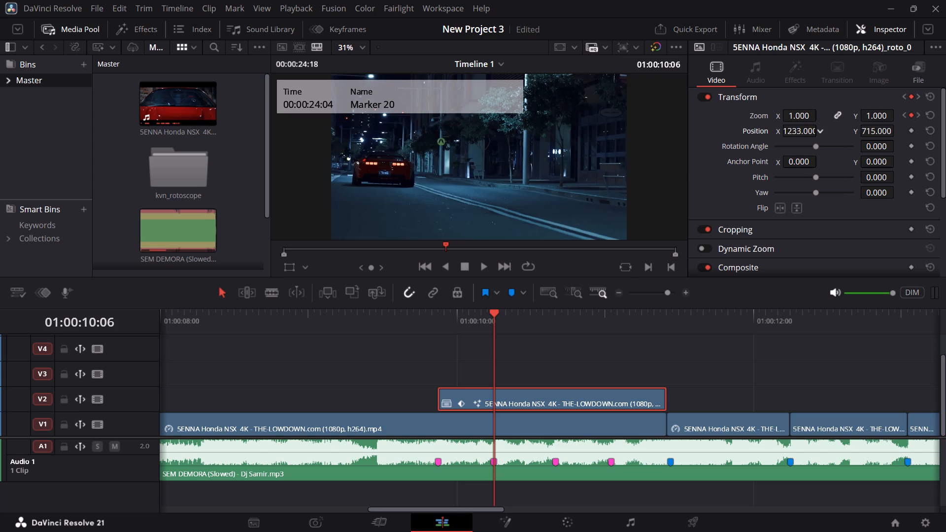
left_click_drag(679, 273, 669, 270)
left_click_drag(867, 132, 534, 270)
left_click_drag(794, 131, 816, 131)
Play back the cutout section and check its position at the first three pink markers.
left_click(420, 321)
key("space")
key("space")
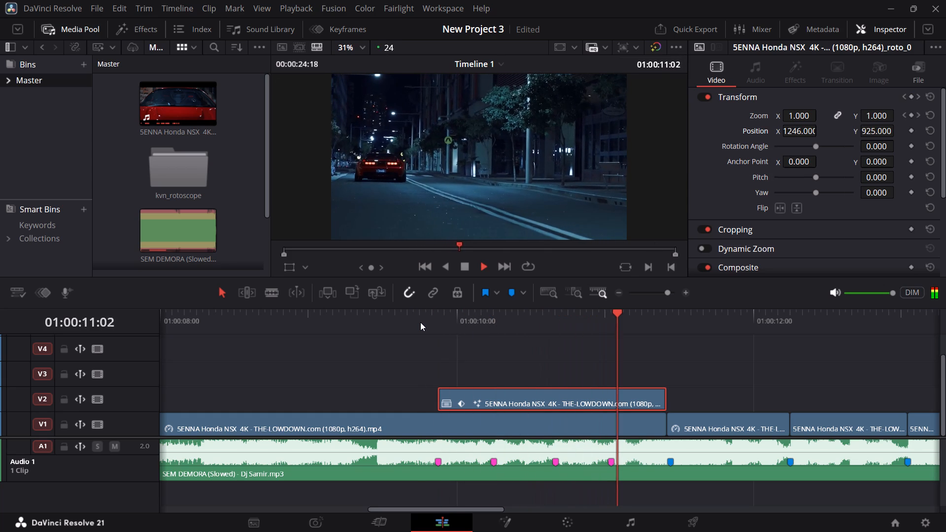
left_click(439, 316)
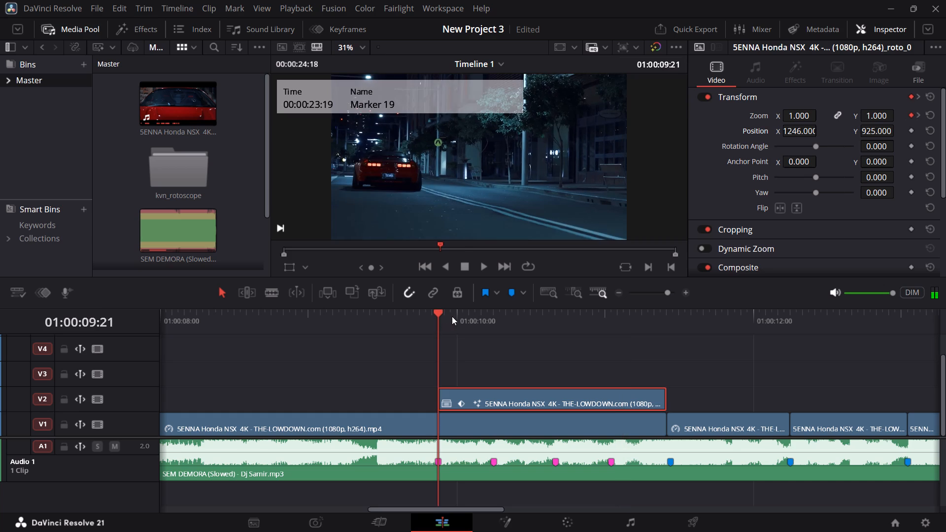
left_click(492, 313)
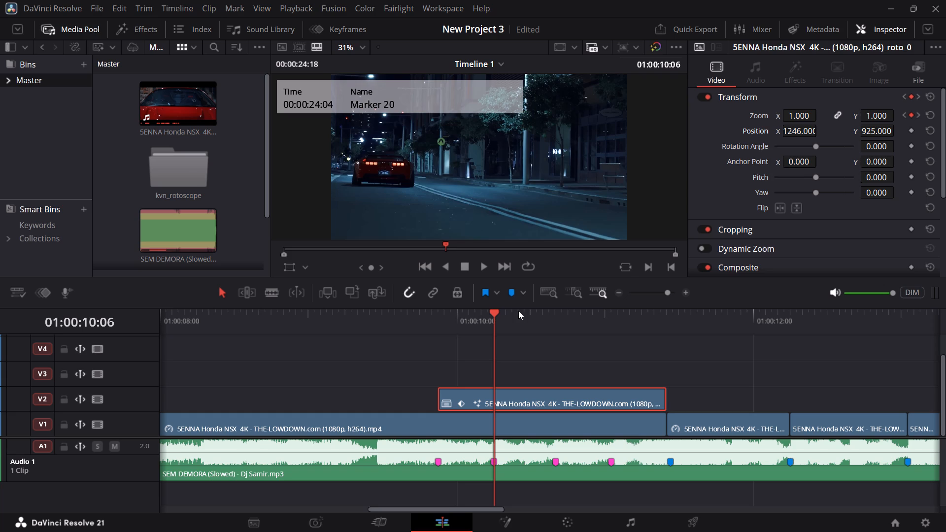
left_click(559, 315)
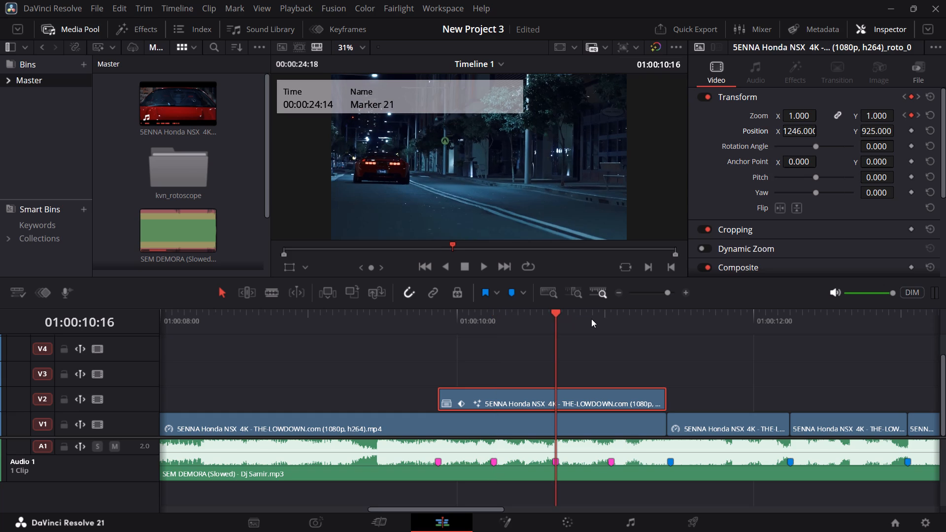
Reset the cutout's Zoom and Position parameters, and return to the first pink marker.
left_click(592, 319)
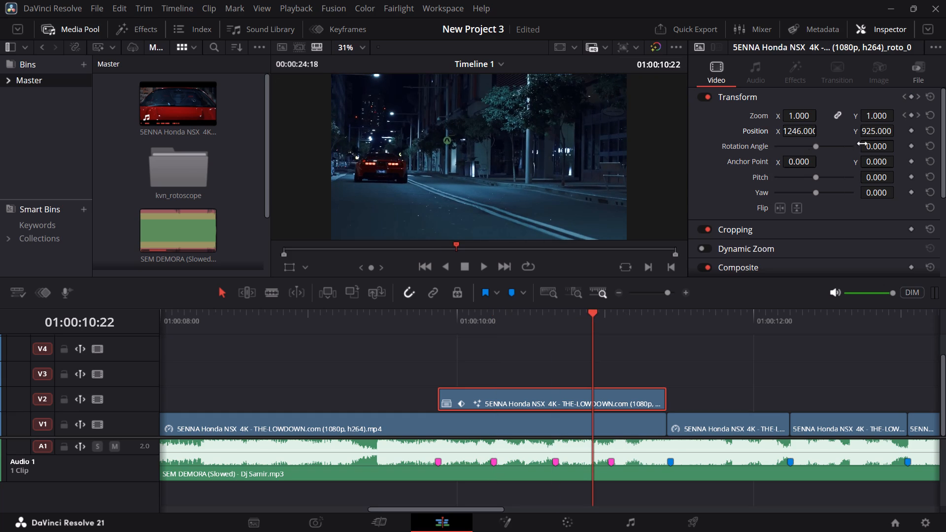
left_click(928, 120)
left_click(934, 133)
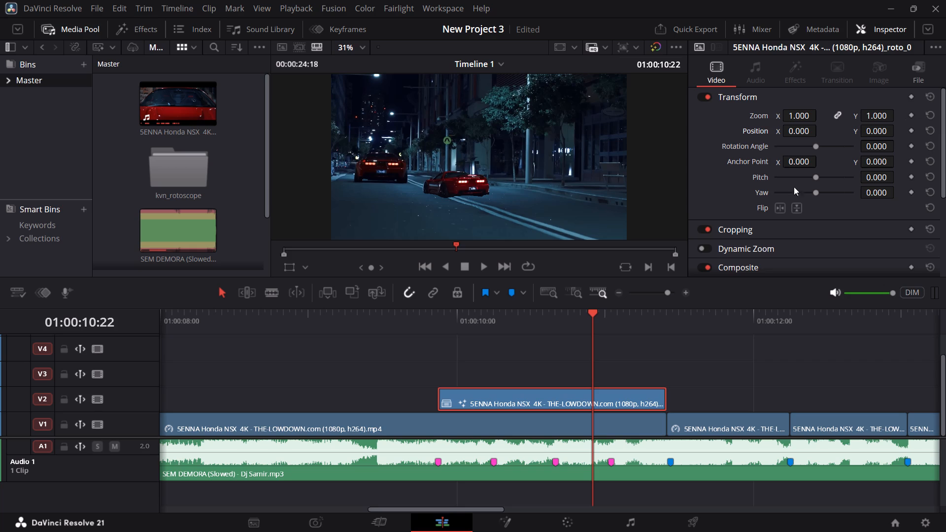
left_click(440, 325)
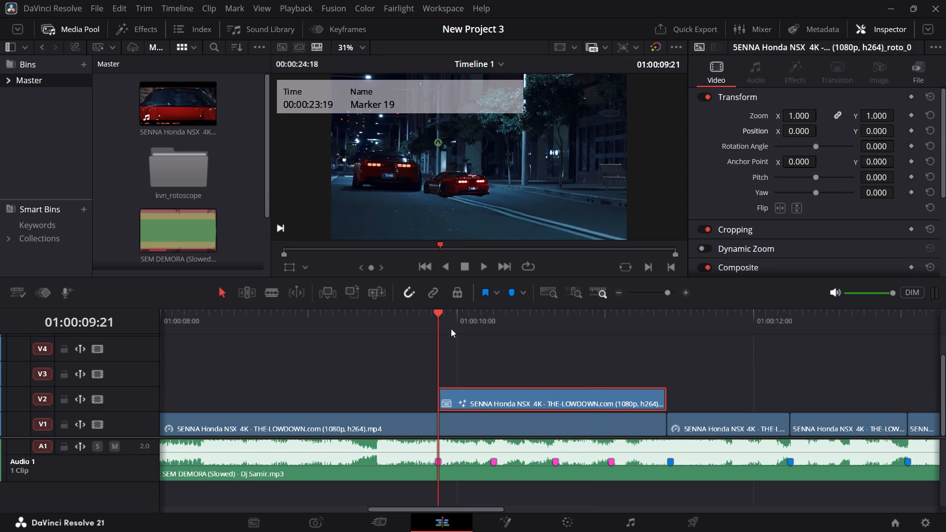
Add Position keyframes to the Video 2 cutout at each of the four pink markers and at the clip's end.
left_click(913, 133)
left_click(499, 316)
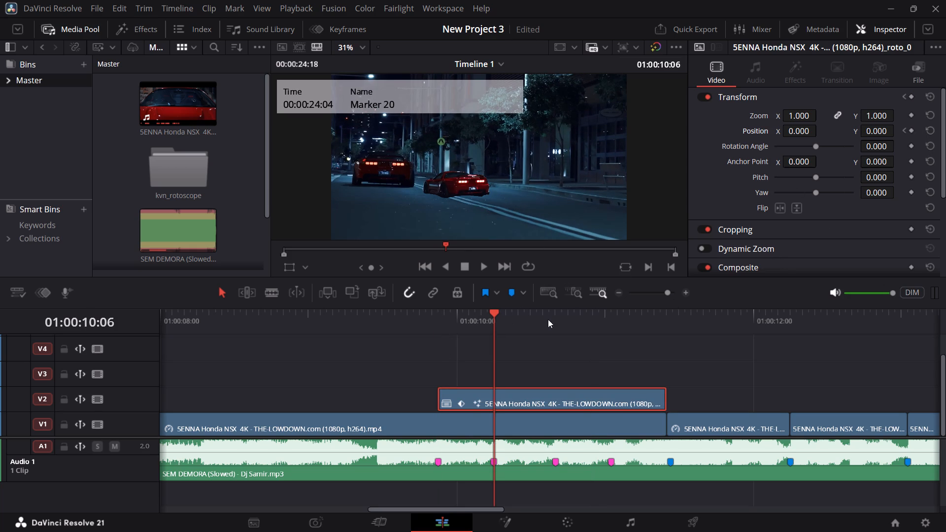
left_click(912, 133)
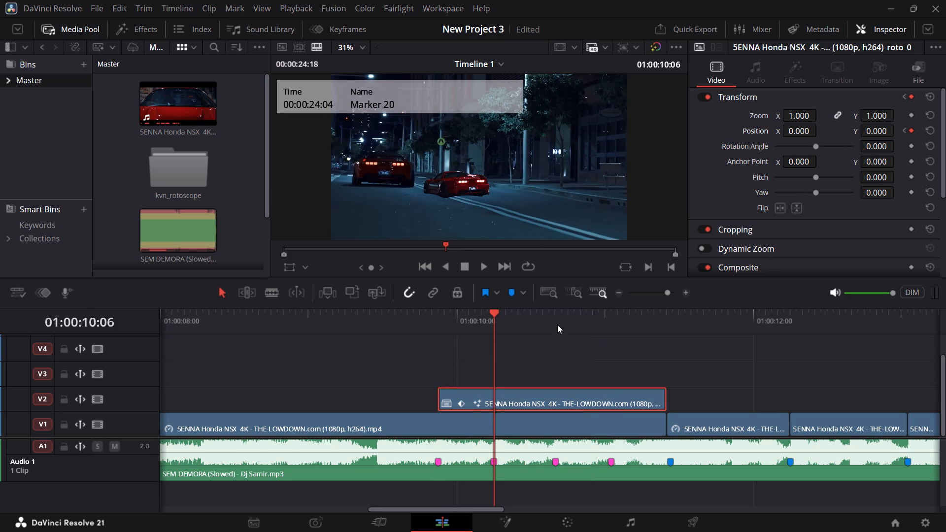
left_click(558, 323)
left_click(912, 133)
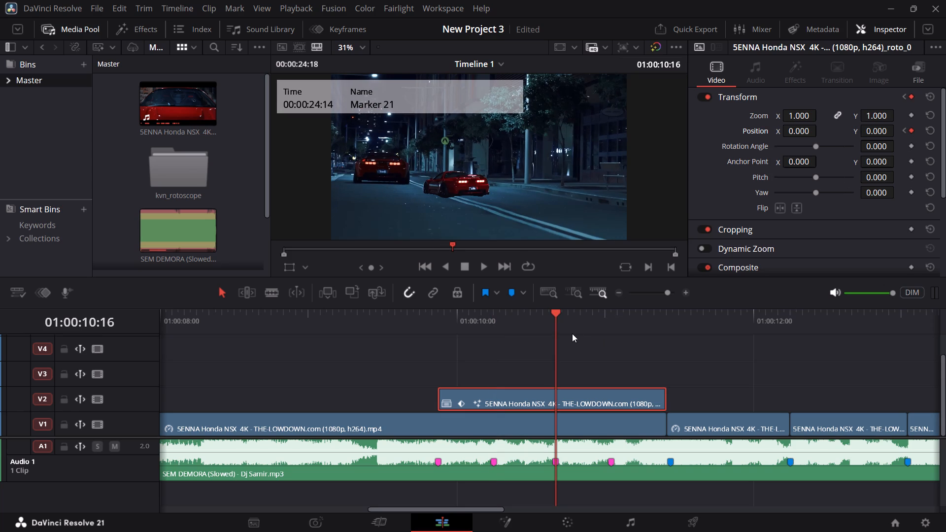
left_click(607, 314)
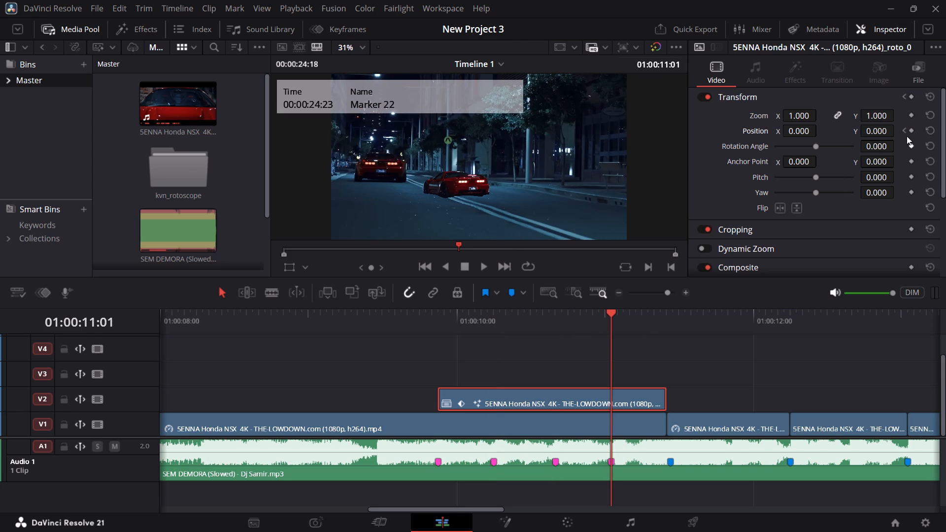
left_click(912, 132)
left_click(660, 321)
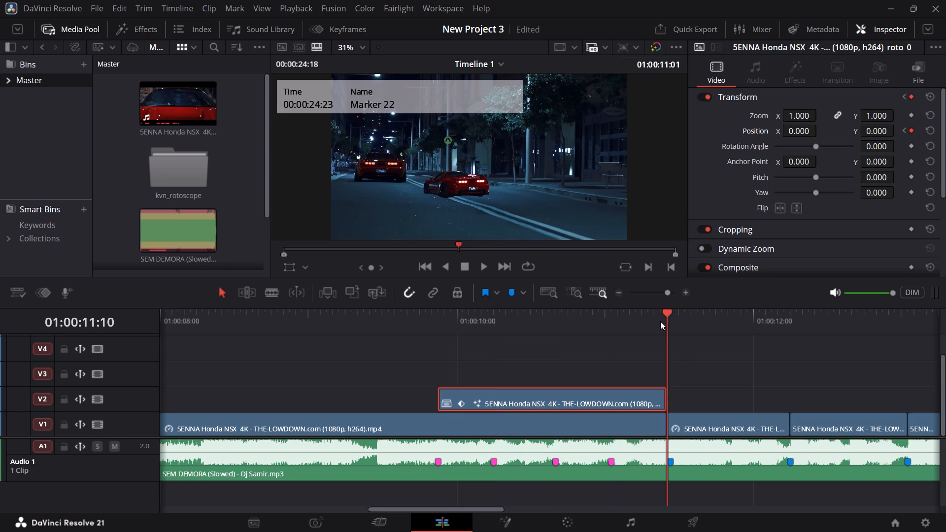
left_click(912, 131)
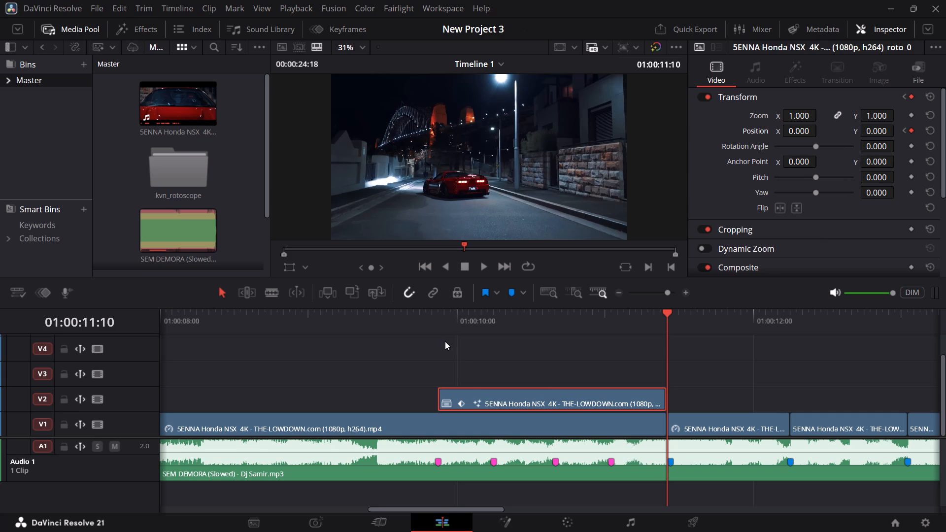
At the first pink marker, move the cutout out of frame to Position X -1011 and Y -505.
left_click(439, 316)
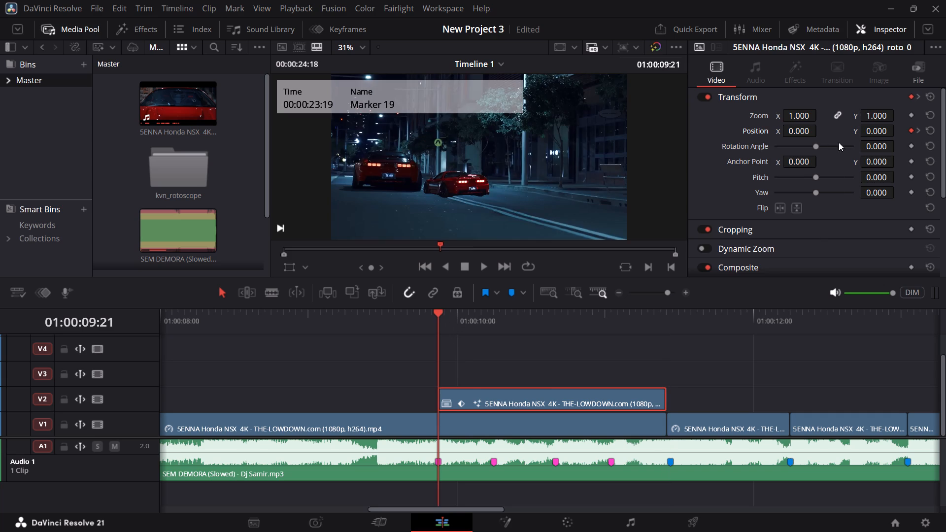
left_click_drag(804, 129, 197, 232)
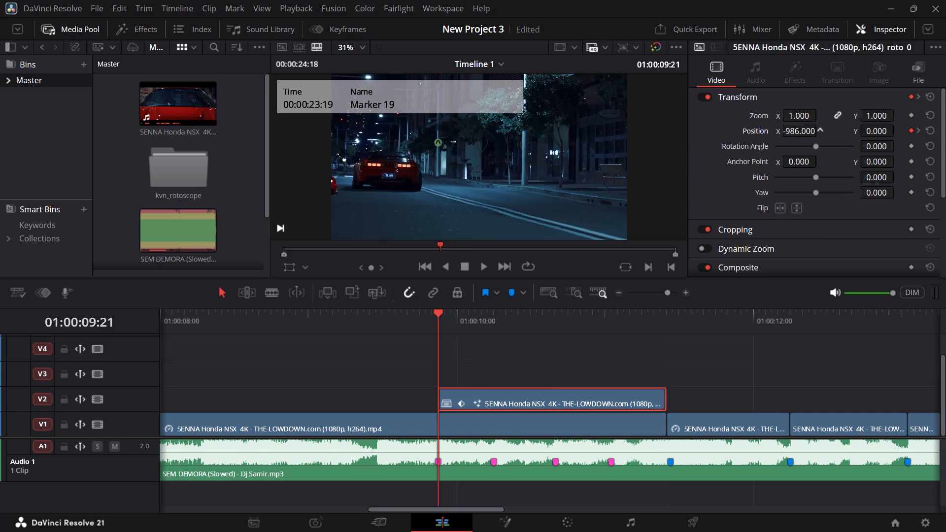
left_click_drag(197, 232, 201, 232)
left_click_drag(887, 130, 675, 146)
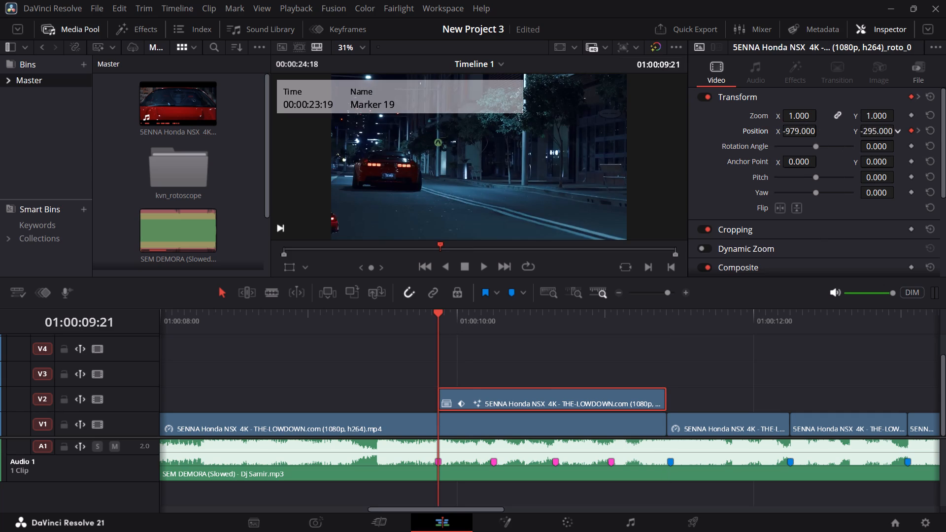
left_click_drag(675, 146, 576, 151)
left_click_drag(810, 133, 790, 137)
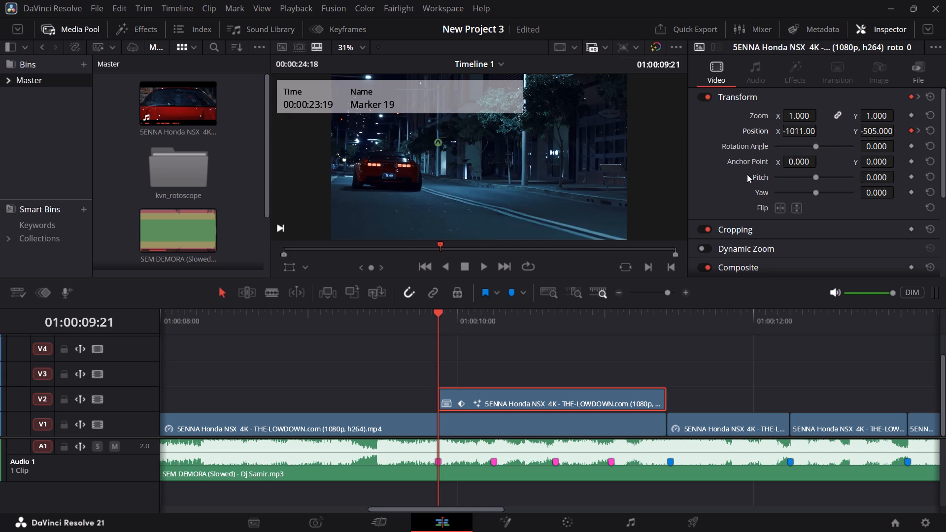
At the second pink marker, move the cutout beyond the frame's upper-right corner, with Position X about 1200 and a large positive Y.
left_click(504, 320)
left_click(492, 326)
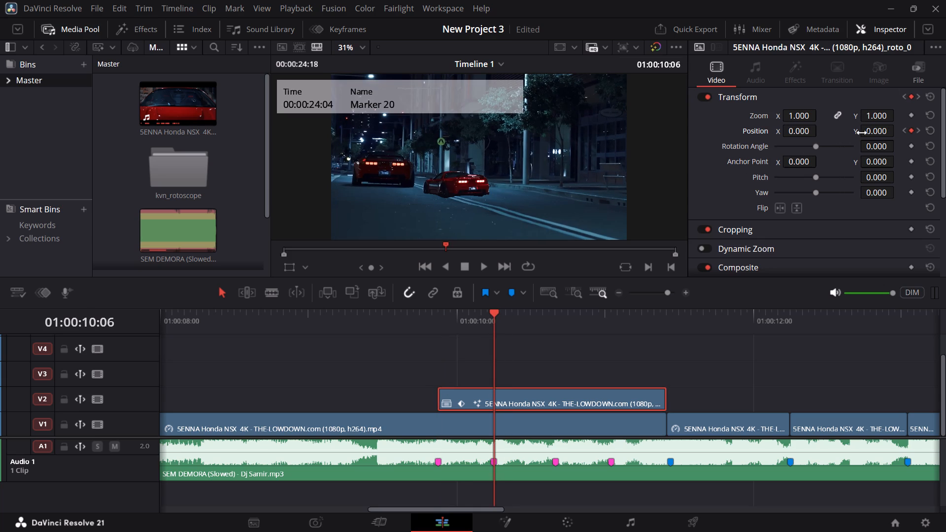
left_click_drag(866, 133, 530, 271)
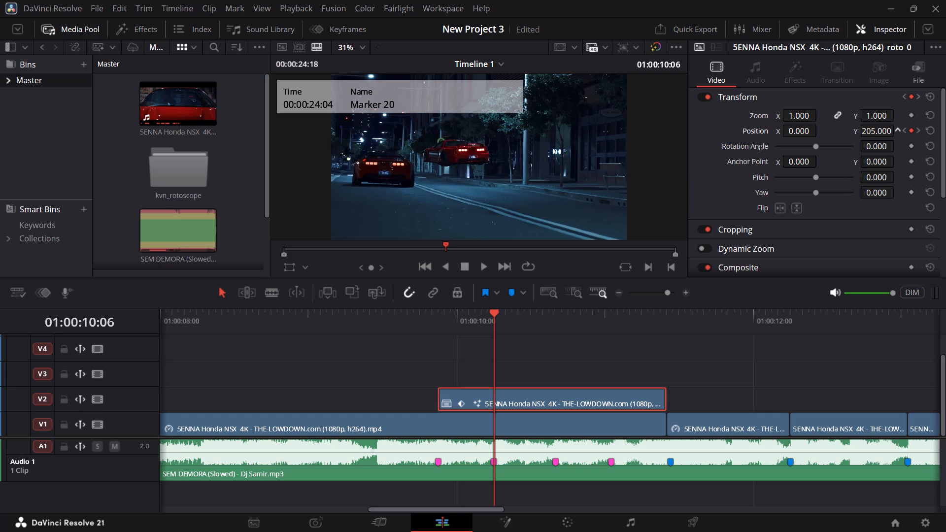
left_click_drag(530, 271, 530, 272)
left_click_drag(530, 272, 765, 274)
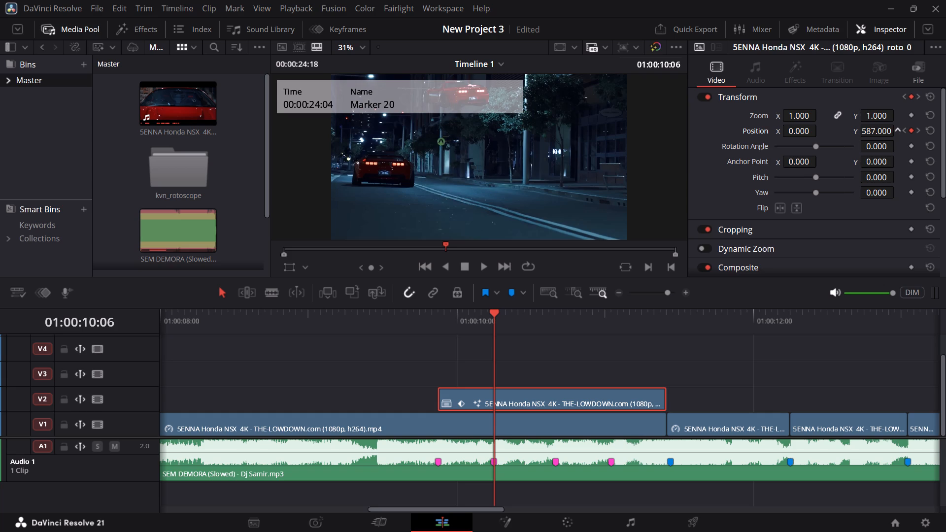
left_click_drag(765, 274, 870, 281)
left_click_drag(793, 131, 642, 265)
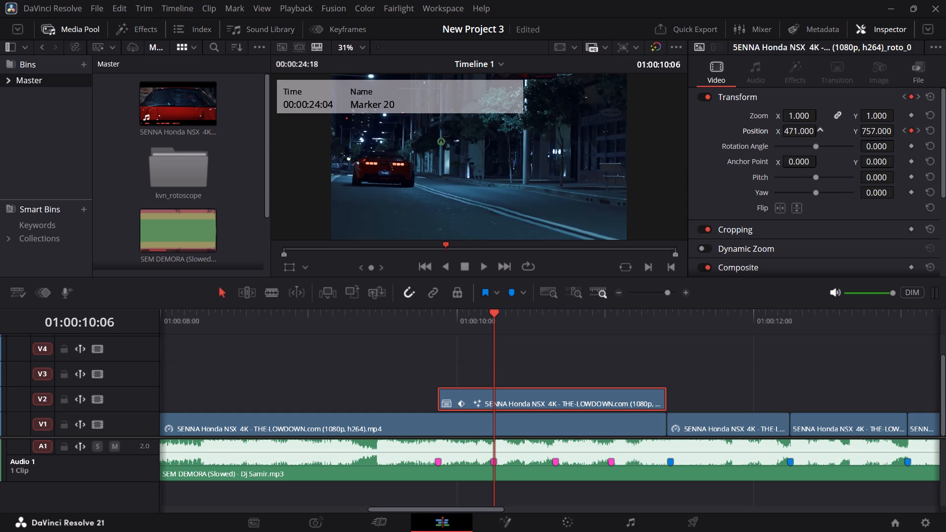
left_click_drag(642, 265, 611, 263)
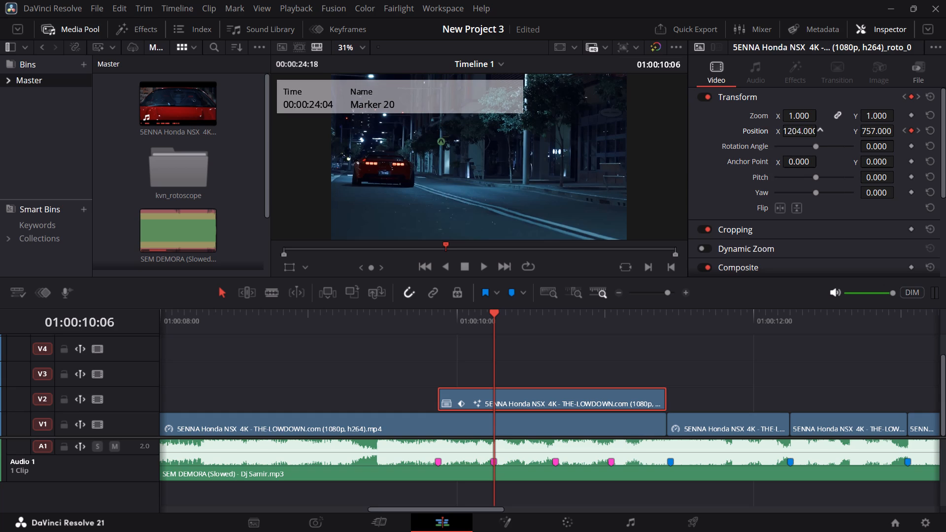
left_click_drag(611, 263, 620, 262)
left_click_drag(882, 131, 480, 265)
Play back the cutout's animation from just before the first pink marker to the end of its clip.
left_click(422, 321)
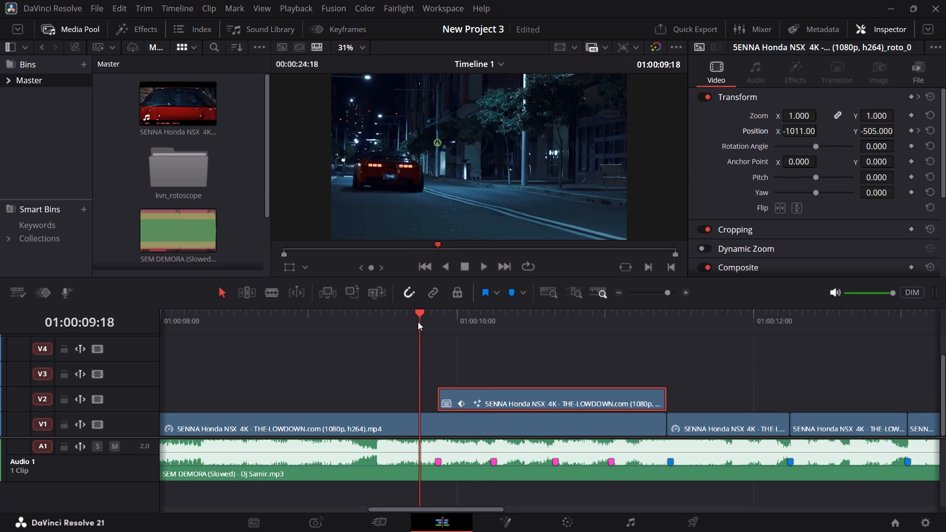
key("space")
key("space")
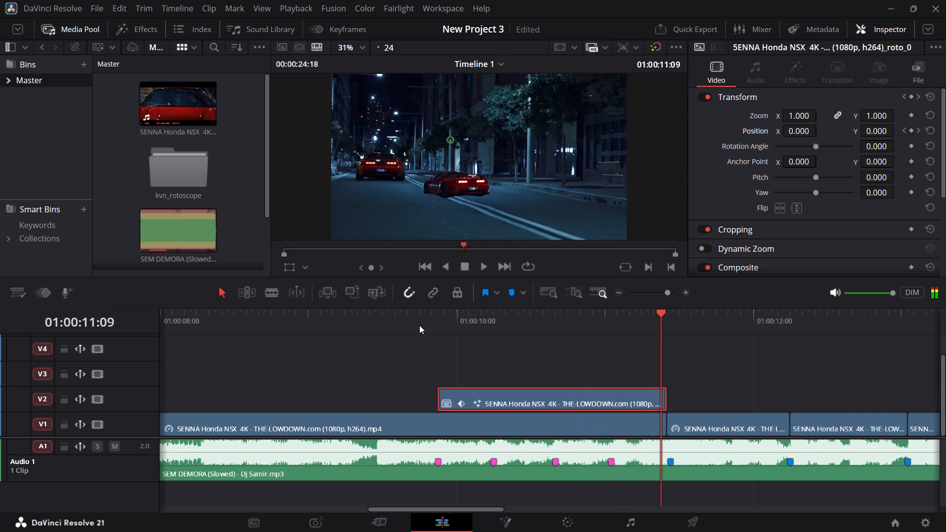